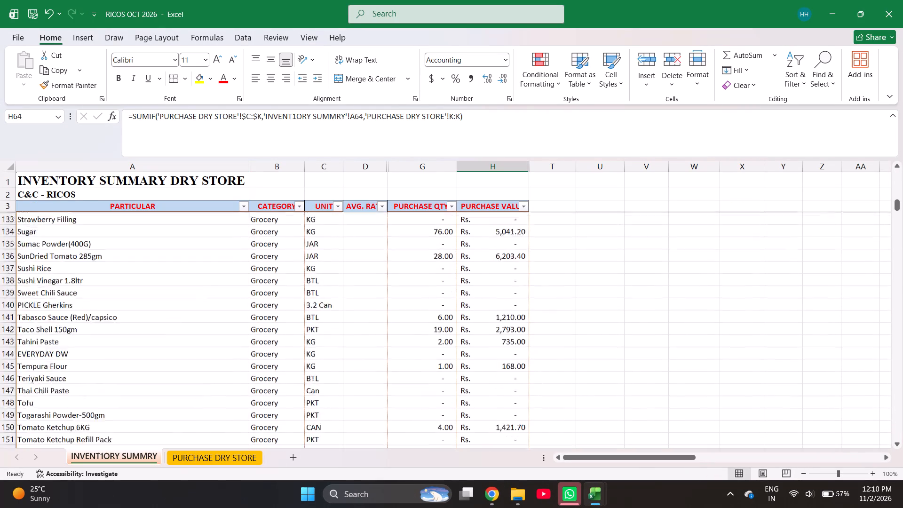
Inspect the purchase value total formula in the HOUSEKEEPING row and the range of rows it sums.
{"action": "scroll", "coordinate": [499, 349], "scroll_direction": "down", "scroll_amount": 3}
{"action": "scroll", "coordinate": [499, 349], "scroll_direction": "up", "scroll_amount": 1}
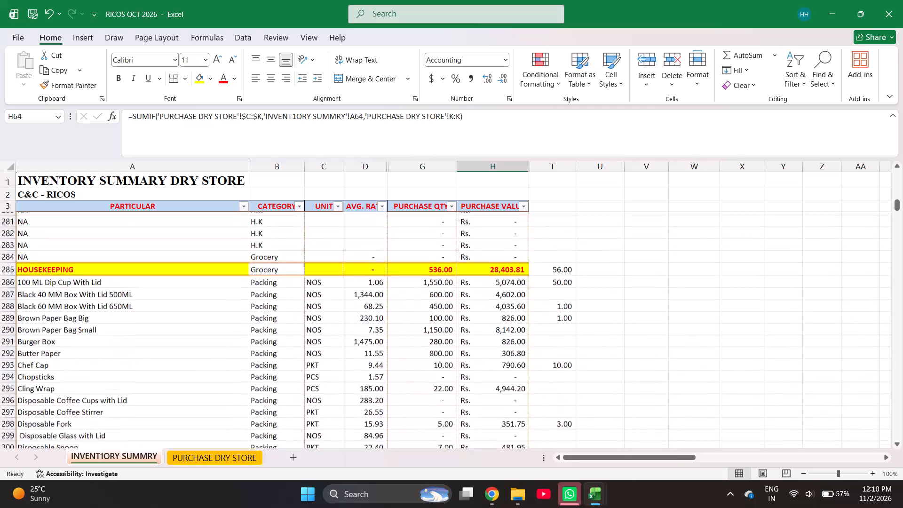
{"action": "scroll", "coordinate": [499, 349], "scroll_direction": "up", "scroll_amount": 1}
{"action": "left_click", "coordinate": [499, 316]}
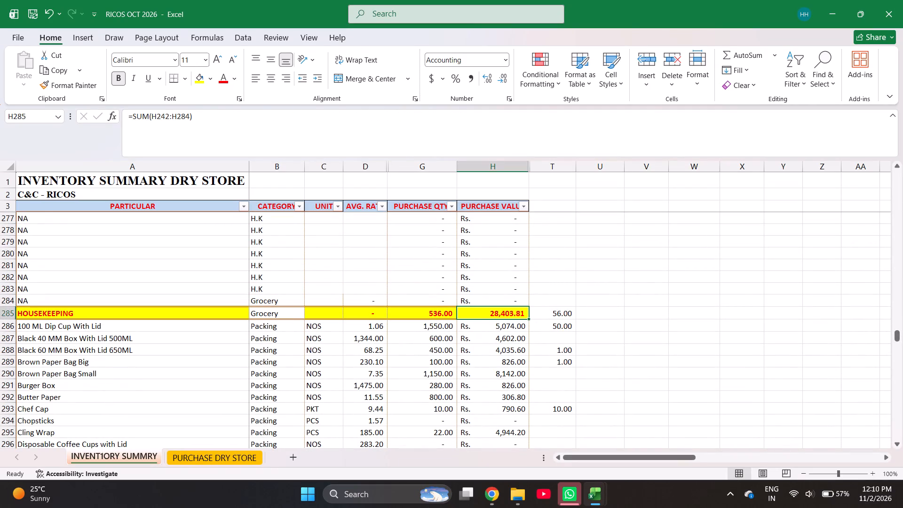
{"action": "key", "text": "F2"}
{"action": "scroll", "coordinate": [499, 316], "scroll_direction": "up", "scroll_amount": 8}
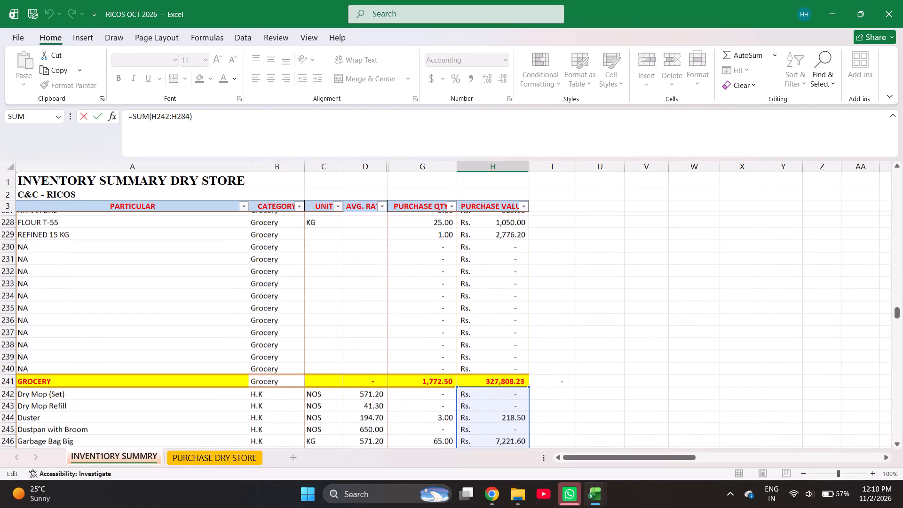
{"action": "scroll", "coordinate": [499, 316], "scroll_direction": "up", "scroll_amount": 1}
{"action": "key", "text": "Escape"}
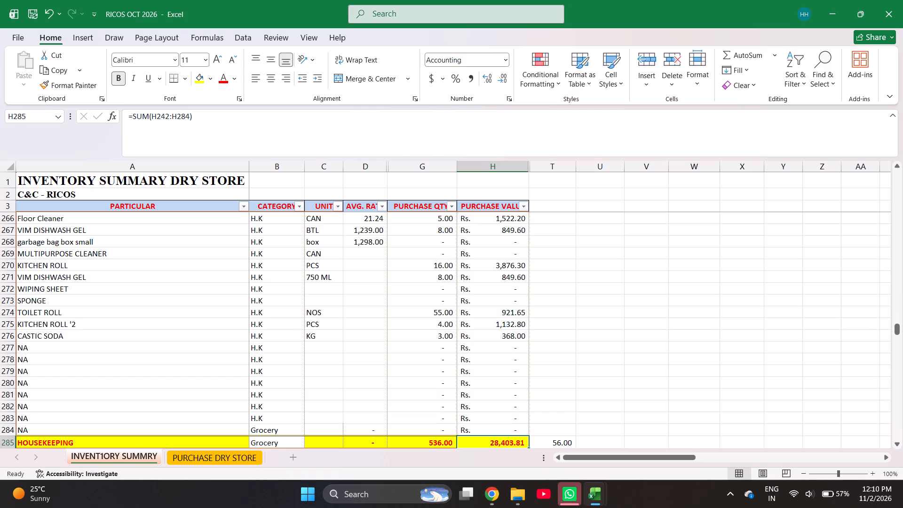
Inspect the purchase value total formula in the GROCERY row and trace its summed range up the sheet.
{"action": "scroll", "coordinate": [502, 373], "scroll_direction": "up", "scroll_amount": 4}
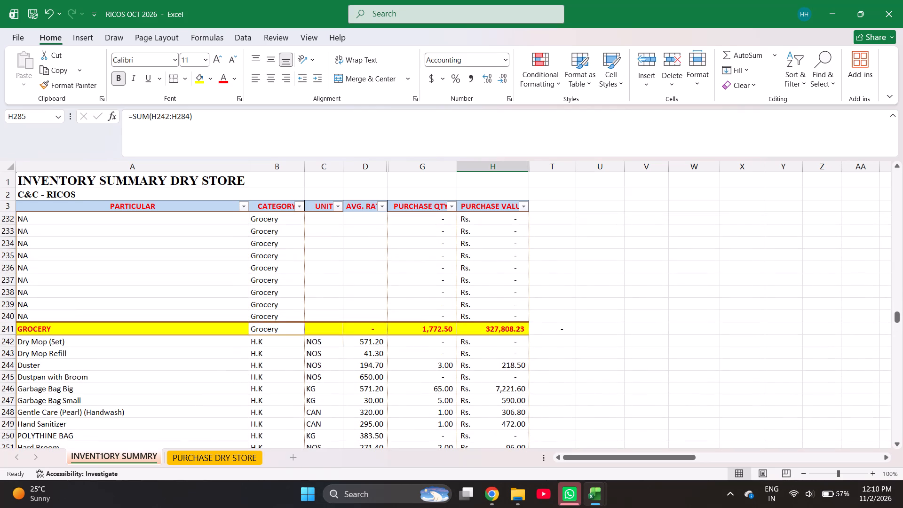
{"action": "left_click", "coordinate": [505, 329]}
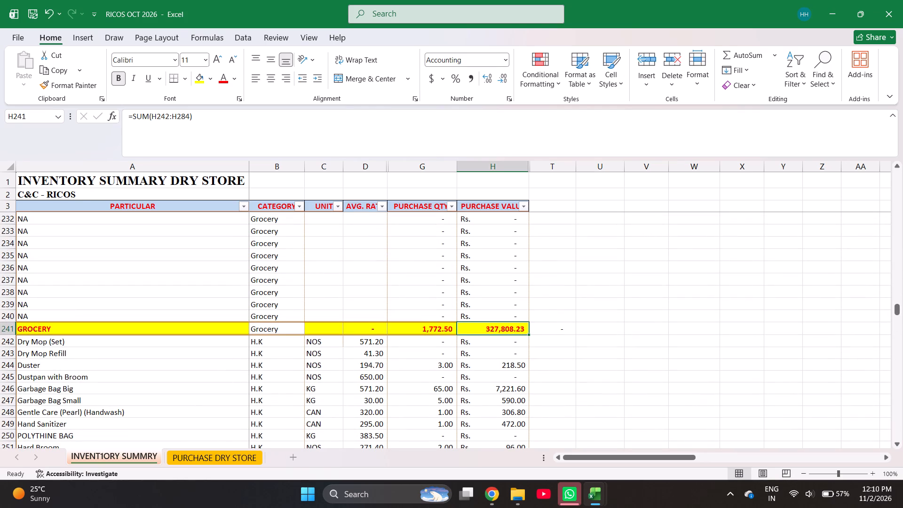
{"action": "key", "text": "F2"}
{"action": "scroll", "coordinate": [505, 329], "scroll_direction": "up", "scroll_amount": 4}
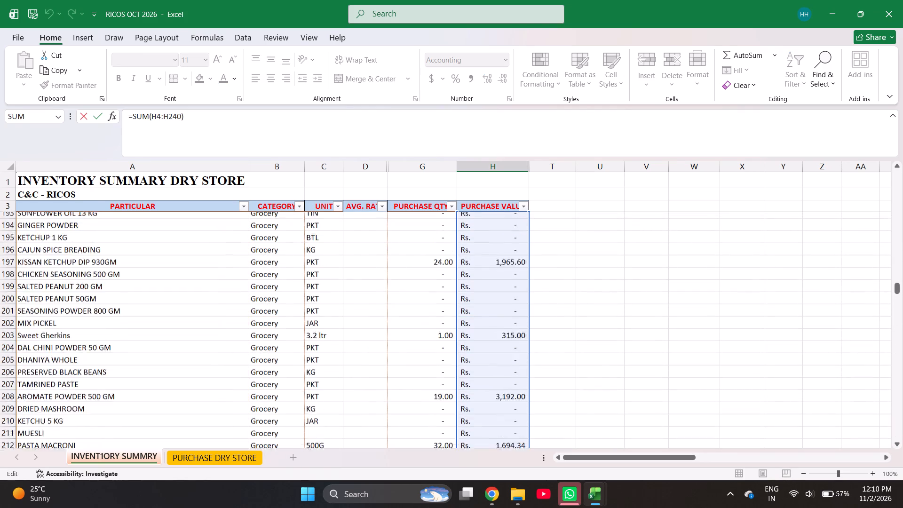
{"action": "scroll", "coordinate": [505, 329], "scroll_direction": "up", "scroll_amount": 11}
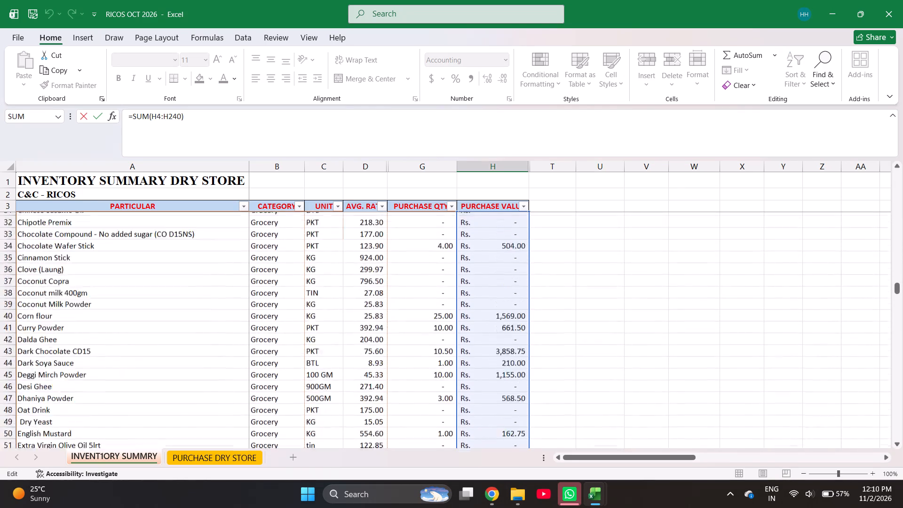
{"action": "scroll", "coordinate": [505, 329], "scroll_direction": "up", "scroll_amount": 3}
Inspect the purchase value total formula in the STATIONARY row and the range of rows it sums.
{"action": "scroll", "coordinate": [505, 329], "scroll_direction": "down", "scroll_amount": 8}
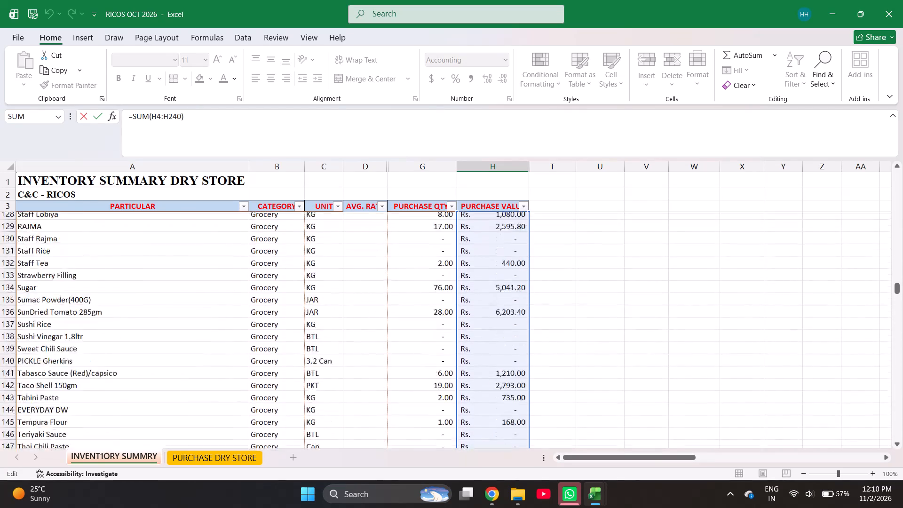
{"action": "scroll", "coordinate": [505, 329], "scroll_direction": "down", "scroll_amount": 5}
{"action": "scroll", "coordinate": [505, 329], "scroll_direction": "left", "scroll_amount": 1}
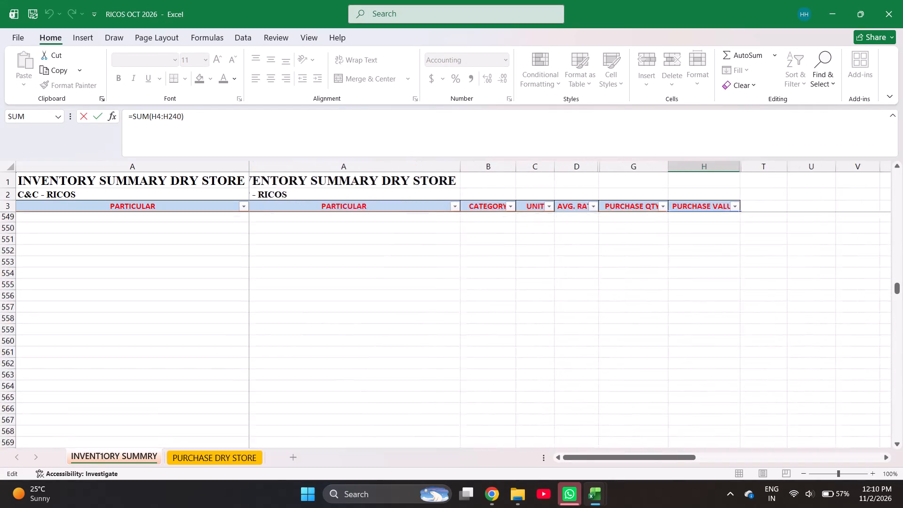
{"action": "scroll", "coordinate": [505, 329], "scroll_direction": "left", "scroll_amount": 1}
{"action": "scroll", "coordinate": [505, 329], "scroll_direction": "up", "scroll_amount": 4}
{"action": "scroll", "coordinate": [505, 329], "scroll_direction": "down", "scroll_amount": 1}
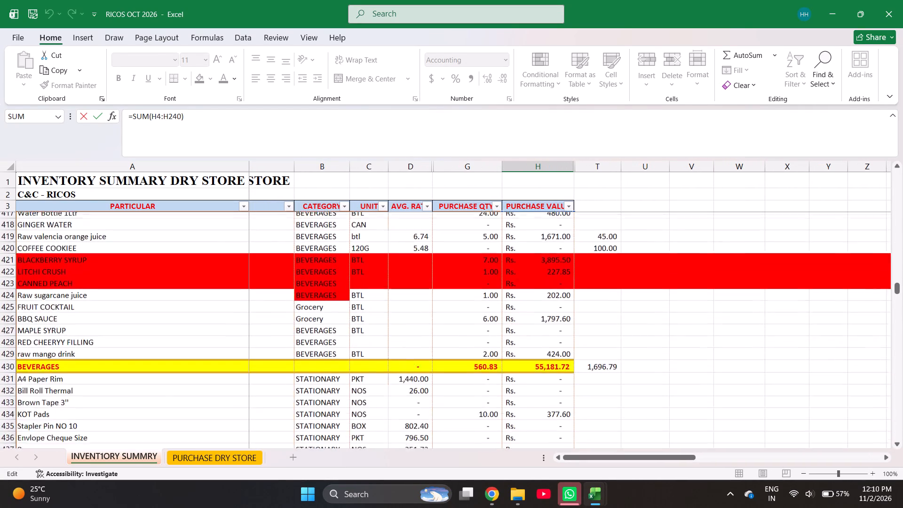
{"action": "scroll", "coordinate": [505, 329], "scroll_direction": "down", "scroll_amount": 2}
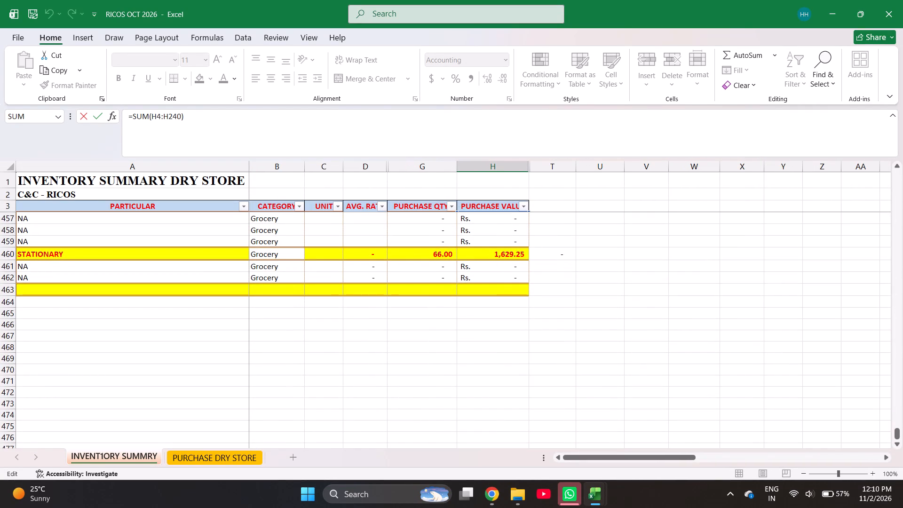
{"action": "left_click", "coordinate": [519, 249]}
{"action": "key", "text": "F2"}
{"action": "scroll", "coordinate": [519, 249], "scroll_direction": "up", "scroll_amount": 3}
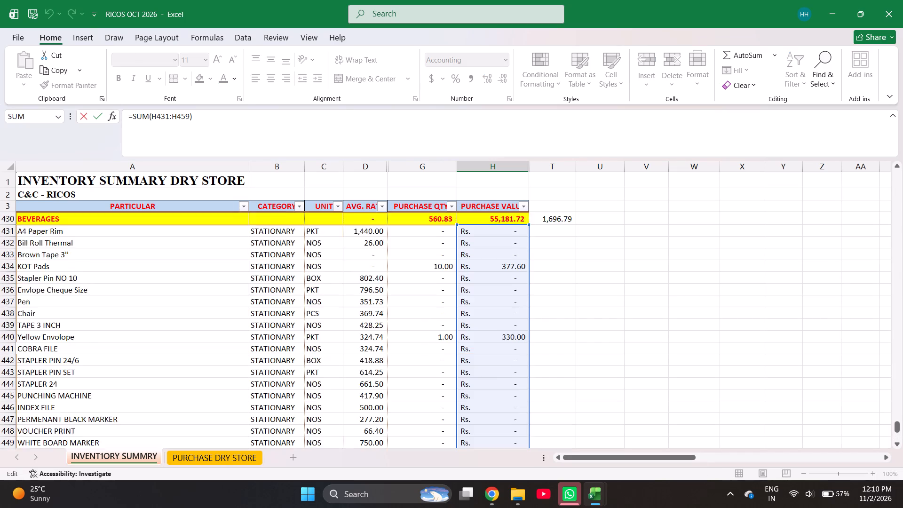
{"action": "key", "text": "F2"}
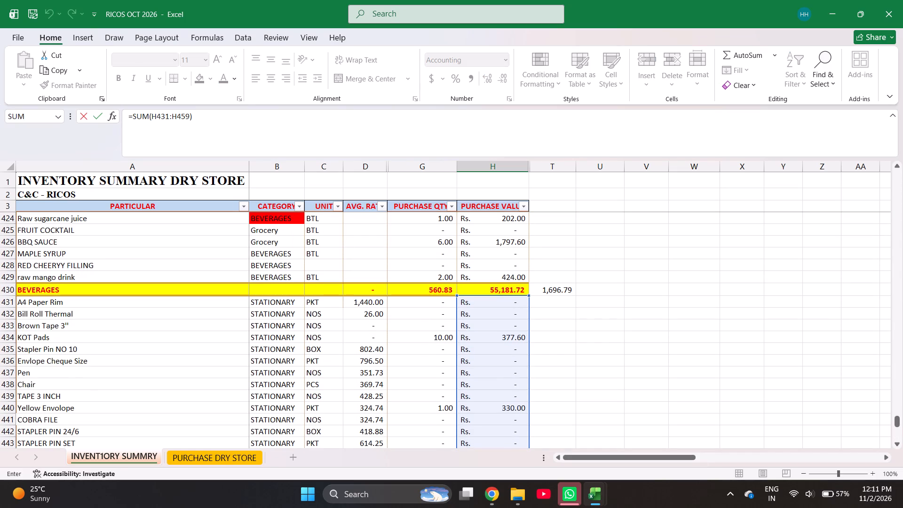
{"action": "key", "text": "Escape"}
Inspect the purchase value total formula in the BEVERAGES row and the range of rows it sums.
{"action": "scroll", "coordinate": [499, 308], "scroll_direction": "up", "scroll_amount": 2}
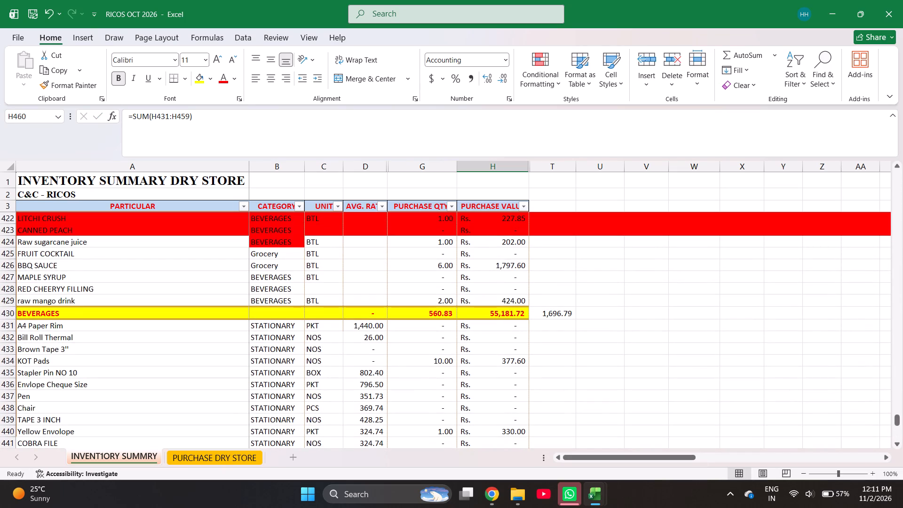
{"action": "left_click", "coordinate": [499, 314]}
{"action": "key", "text": "F2"}
{"action": "scroll", "coordinate": [499, 314], "scroll_direction": "up", "scroll_amount": 3}
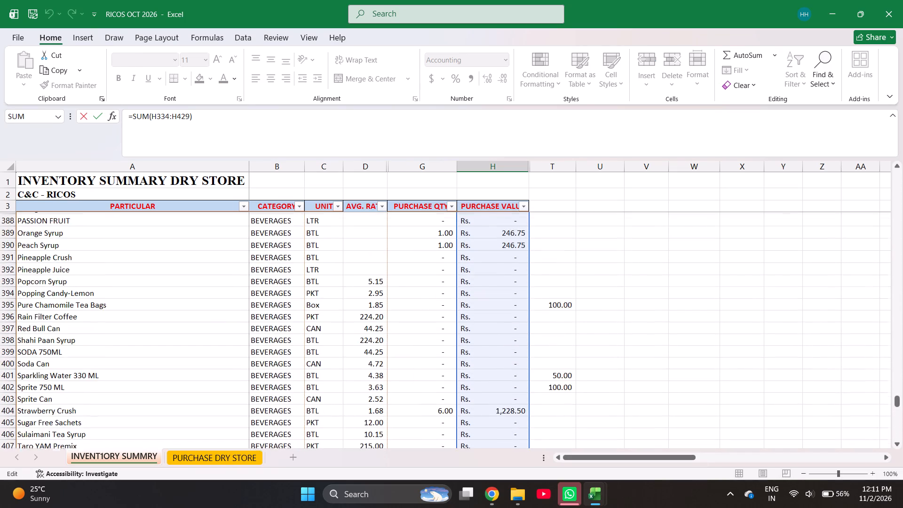
{"action": "scroll", "coordinate": [499, 314], "scroll_direction": "up", "scroll_amount": 9}
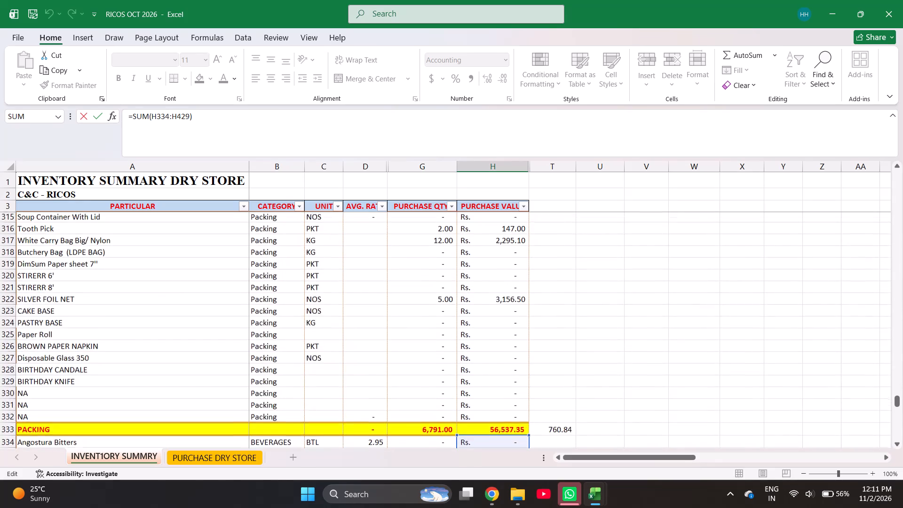
{"action": "scroll", "coordinate": [499, 314], "scroll_direction": "up", "scroll_amount": 1}
{"action": "key", "text": "Escape"}
Inspect the purchase value total formula in the PACKING row and the range of rows it sums.
{"action": "scroll", "coordinate": [497, 348], "scroll_direction": "up", "scroll_amount": 2}
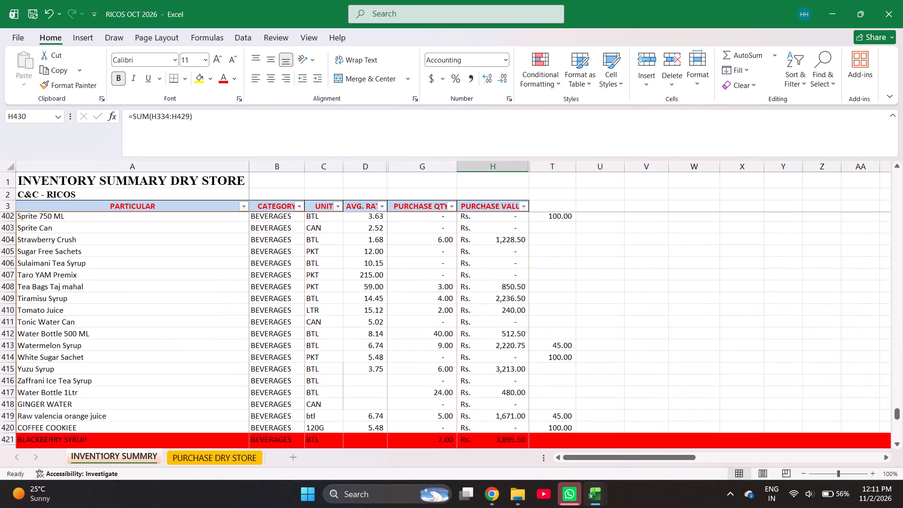
{"action": "scroll", "coordinate": [497, 348], "scroll_direction": "up", "scroll_amount": 8}
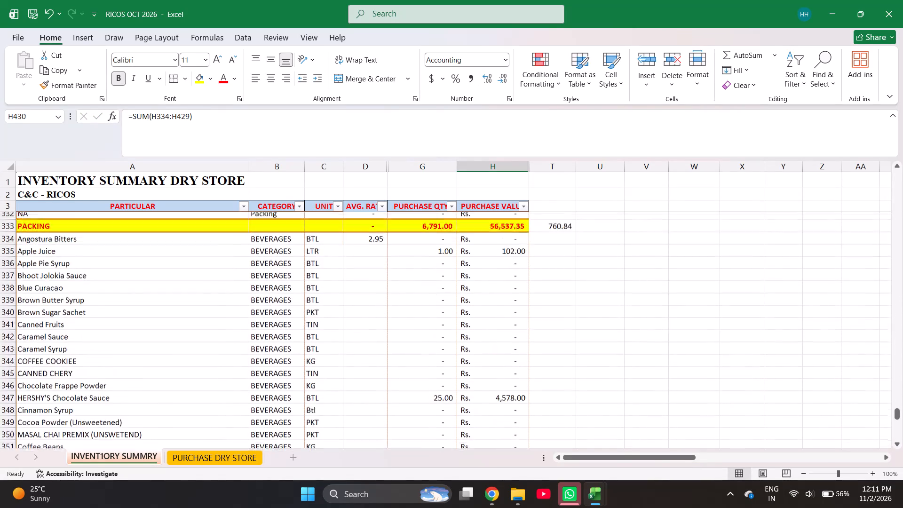
{"action": "scroll", "coordinate": [497, 348], "scroll_direction": "up", "scroll_amount": 1}
{"action": "left_click", "coordinate": [498, 365]}
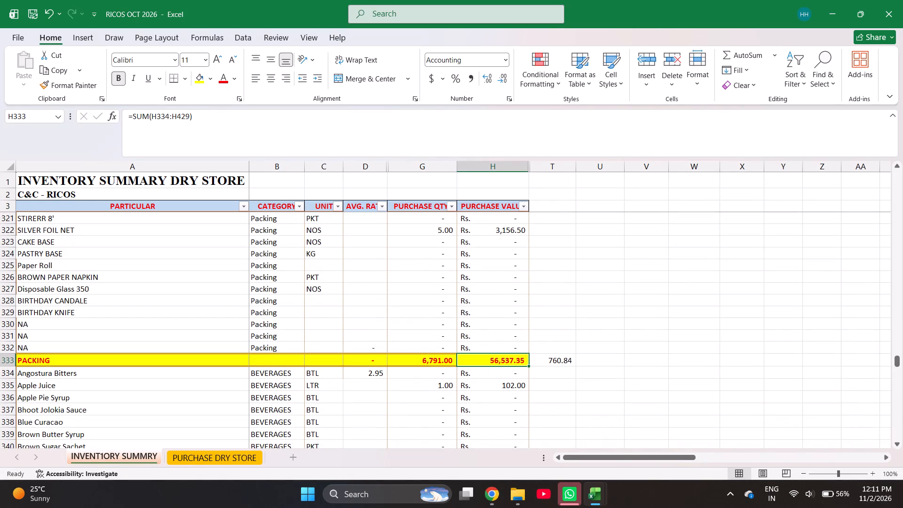
{"action": "key", "text": "F2"}
{"action": "scroll", "coordinate": [498, 365], "scroll_direction": "up", "scroll_amount": 6}
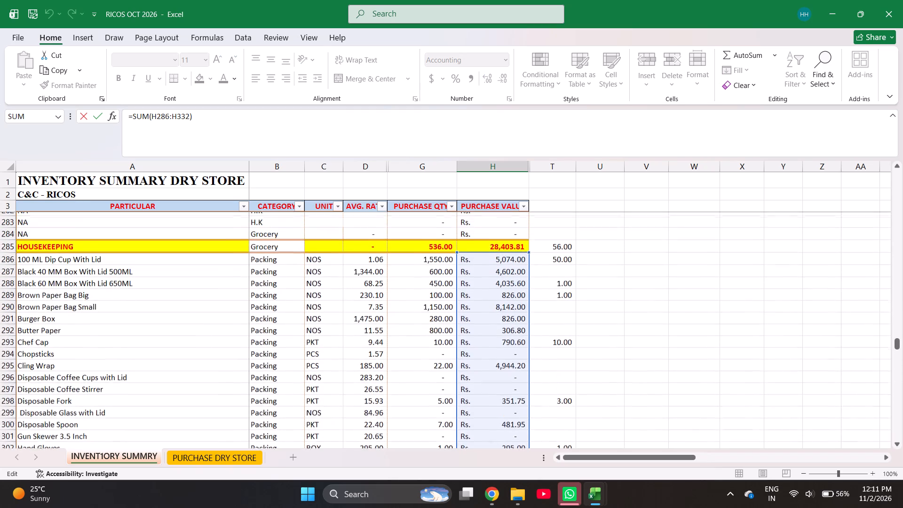
Recheck the range summed by the HOUSEKEEPING row's purchase value total, leaving the formula as it is.
{"action": "left_click", "coordinate": [504, 301]}
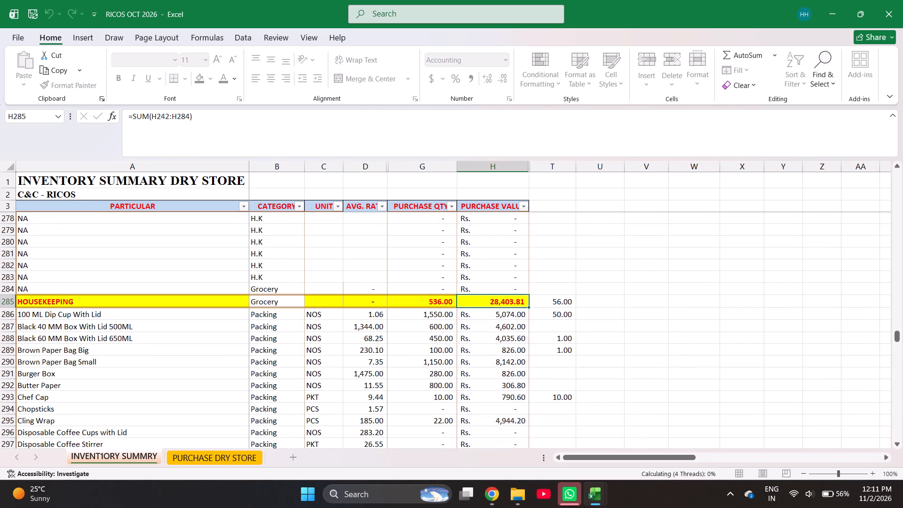
{"action": "key", "text": "F2"}
{"action": "scroll", "coordinate": [504, 301], "scroll_direction": "up", "scroll_amount": 6}
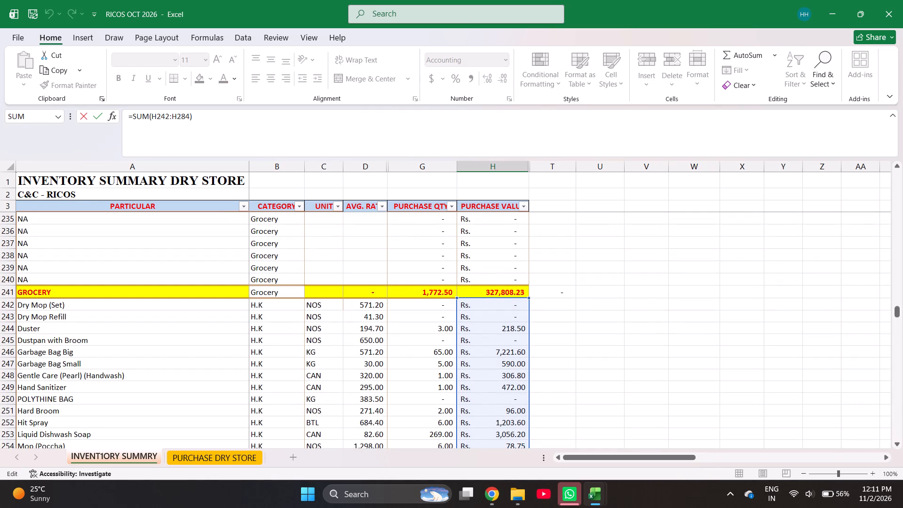
{"action": "left_click", "coordinate": [605, 332]}
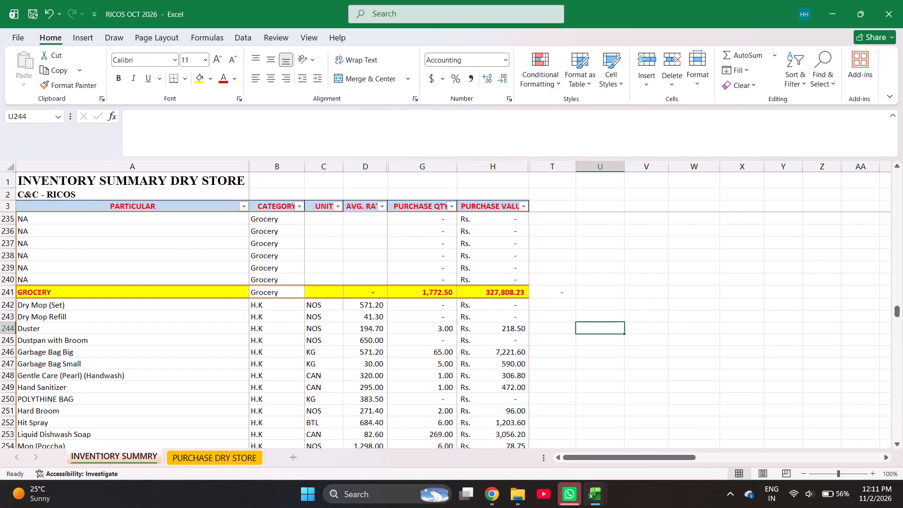
Create a new blank workbook.
{"action": "key", "text": "ctrl+n"}
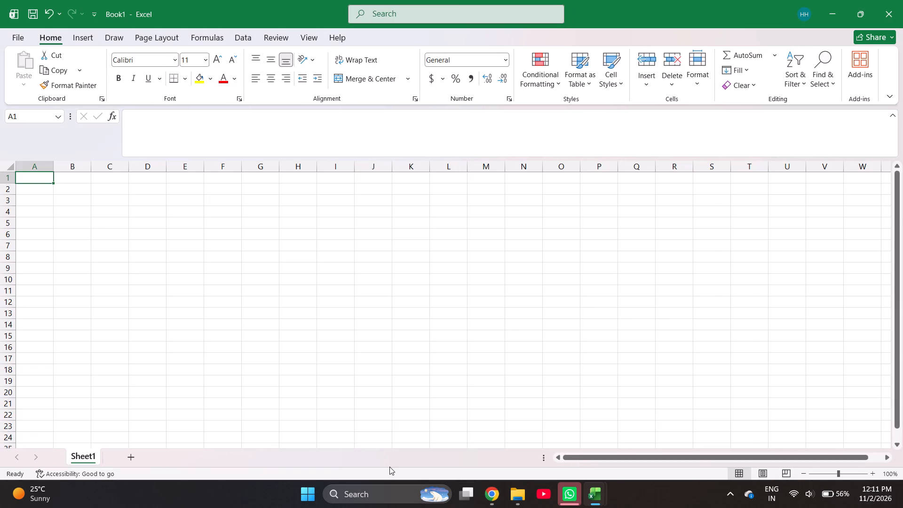
Format cell C3 of the new workbook as bold with a font size of 14.
{"action": "key", "text": "Down"}
{"action": "key", "text": "Right"}
{"action": "key", "text": "Right"}
{"action": "key", "text": "Right"}
{"action": "key", "text": "Down"}
{"action": "key", "text": "Left"}
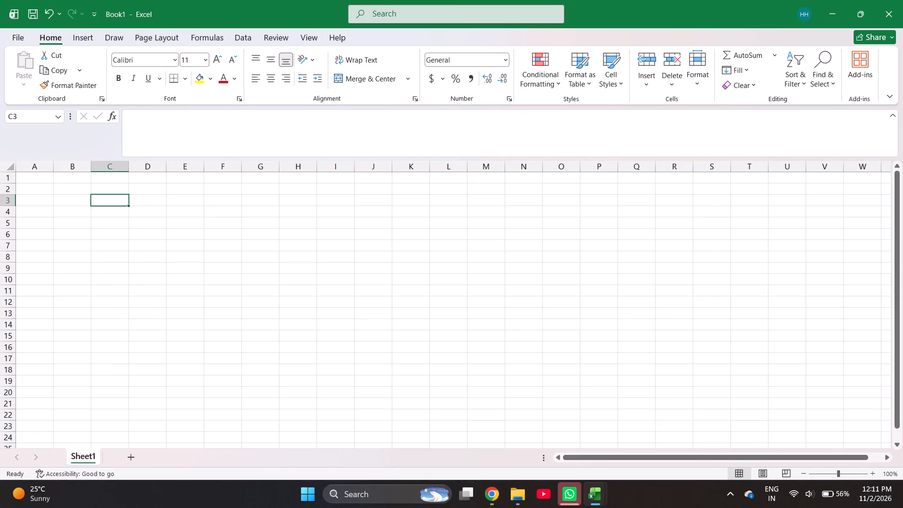
{"action": "left_click", "coordinate": [115, 74]}
{"action": "triple_click", "coordinate": [214, 57]}
{"action": "left_click", "coordinate": [214, 57]}
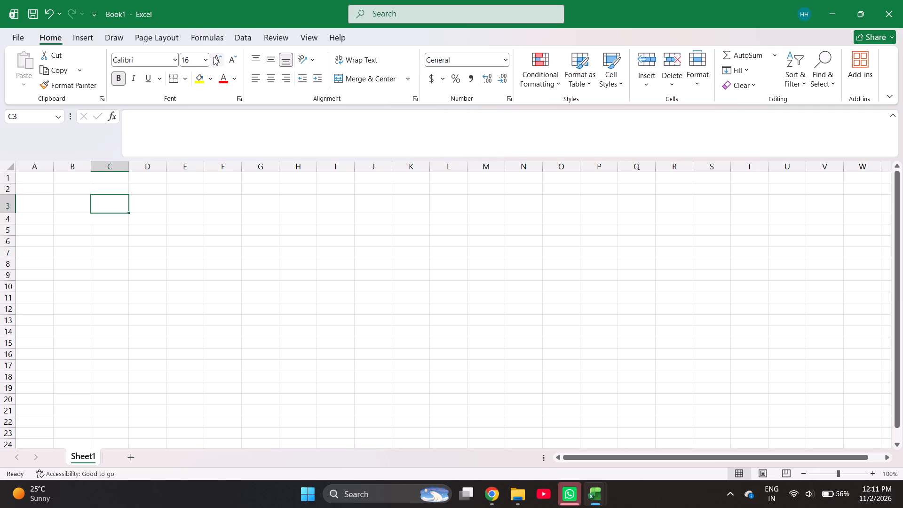
{"action": "double_click", "coordinate": [232, 55]}
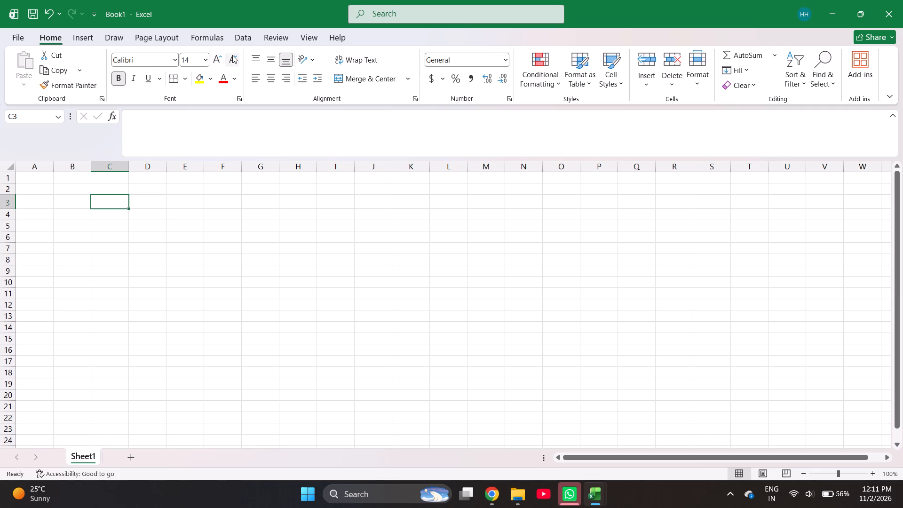
Enter the heading "oct ' 26" in cell C3.
{"action": "type", "text": "oct"}
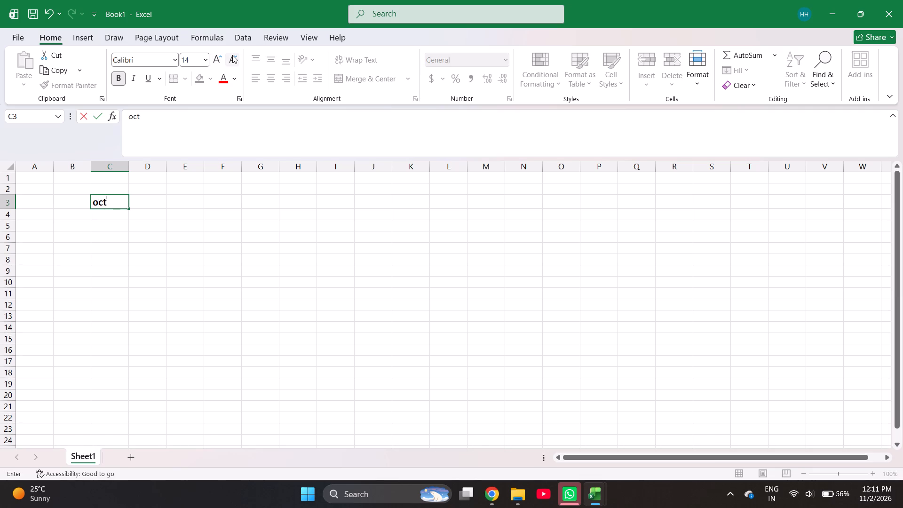
{"action": "key", "text": "space"}
{"action": "type", "text": "' 23"}
{"action": "key", "text": "BackSpace"}
{"action": "key", "text": "6"}
{"action": "key", "text": "Return"}
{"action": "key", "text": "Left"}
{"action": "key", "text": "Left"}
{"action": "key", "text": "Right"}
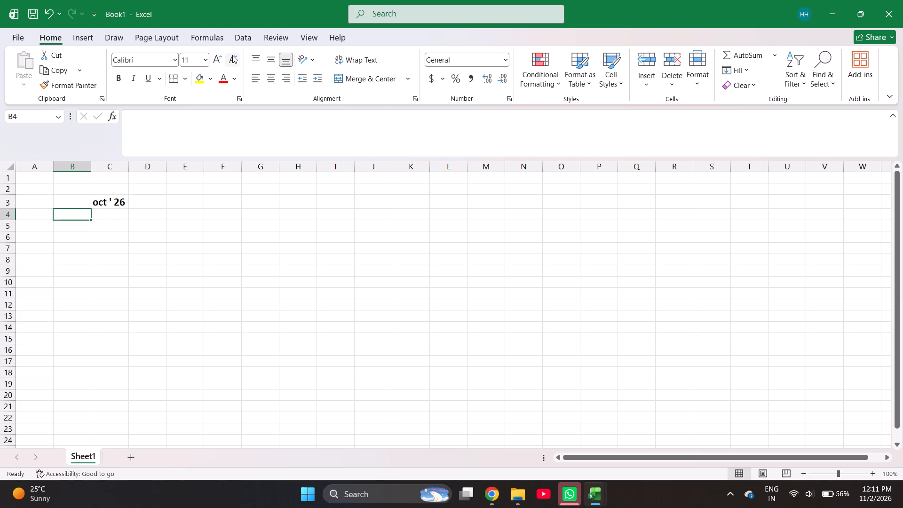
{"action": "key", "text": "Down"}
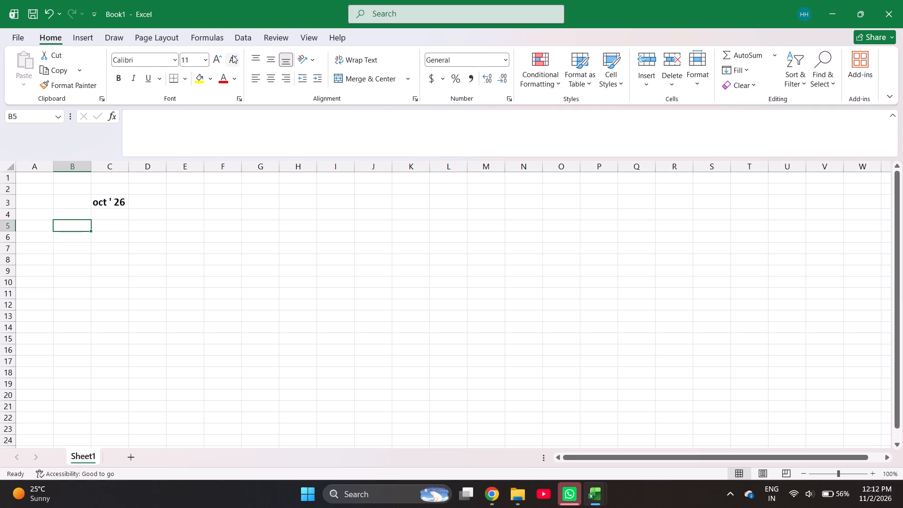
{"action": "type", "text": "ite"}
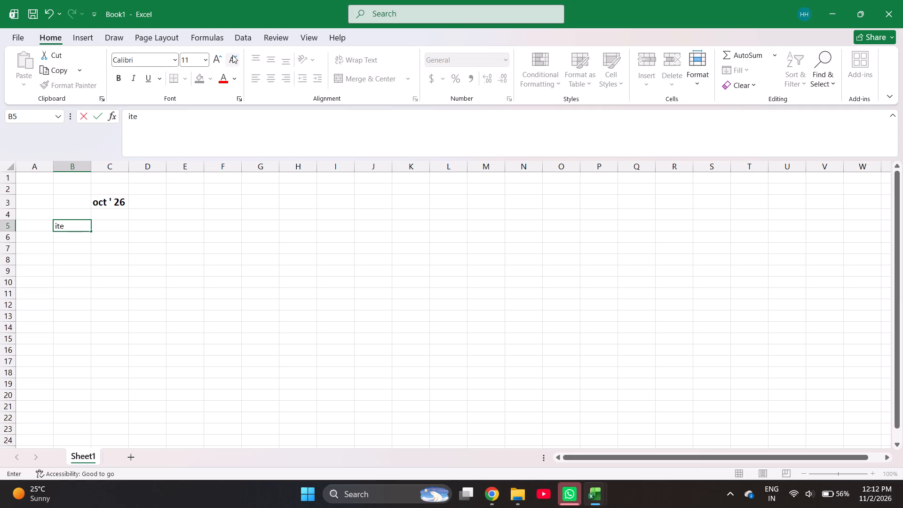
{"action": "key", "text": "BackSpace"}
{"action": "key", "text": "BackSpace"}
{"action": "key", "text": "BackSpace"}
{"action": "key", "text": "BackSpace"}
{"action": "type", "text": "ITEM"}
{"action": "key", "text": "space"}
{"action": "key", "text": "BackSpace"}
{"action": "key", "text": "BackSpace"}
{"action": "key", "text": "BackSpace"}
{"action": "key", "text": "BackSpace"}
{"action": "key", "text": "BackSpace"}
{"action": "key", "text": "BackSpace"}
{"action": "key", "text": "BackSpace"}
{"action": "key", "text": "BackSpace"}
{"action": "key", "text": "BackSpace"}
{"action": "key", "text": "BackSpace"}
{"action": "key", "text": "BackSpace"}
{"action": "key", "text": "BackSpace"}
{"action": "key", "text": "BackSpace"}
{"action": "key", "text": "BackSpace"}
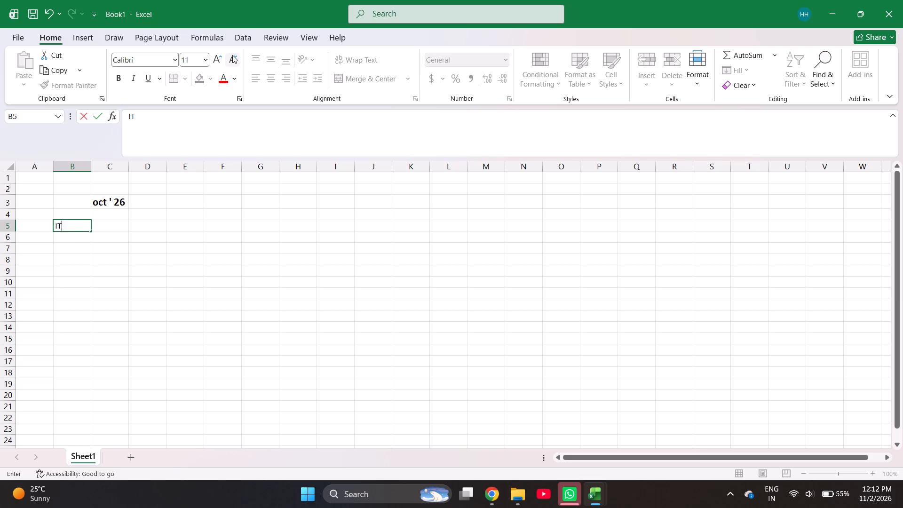
Enter the header "CATEGORY" in bold in cell B5.
{"action": "left_click", "coordinate": [118, 78]}
{"action": "type", "text": "CA"}
{"action": "type", "text": "TEG"}
{"action": "type", "text": "ORY"}
{"action": "key", "text": "Return"}
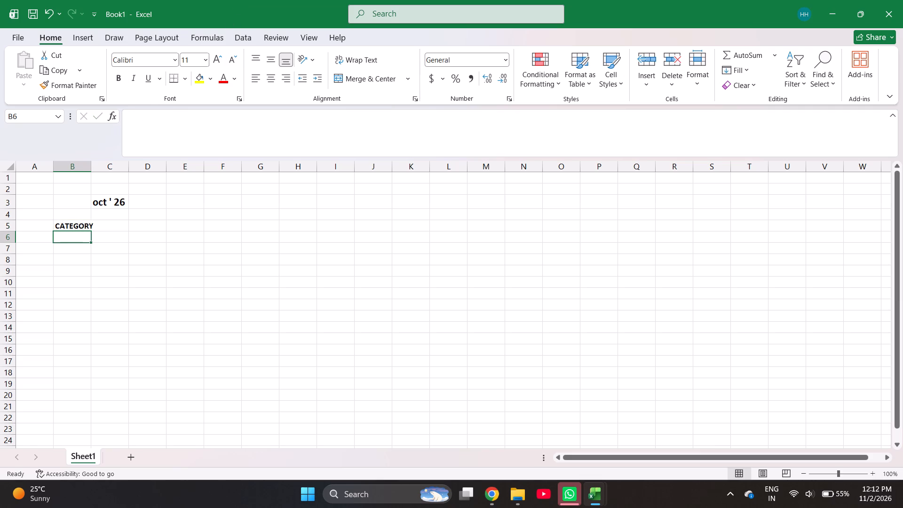
Apply the comma style Accounting number format to the range B5:E10.
{"action": "key", "text": "Up"}
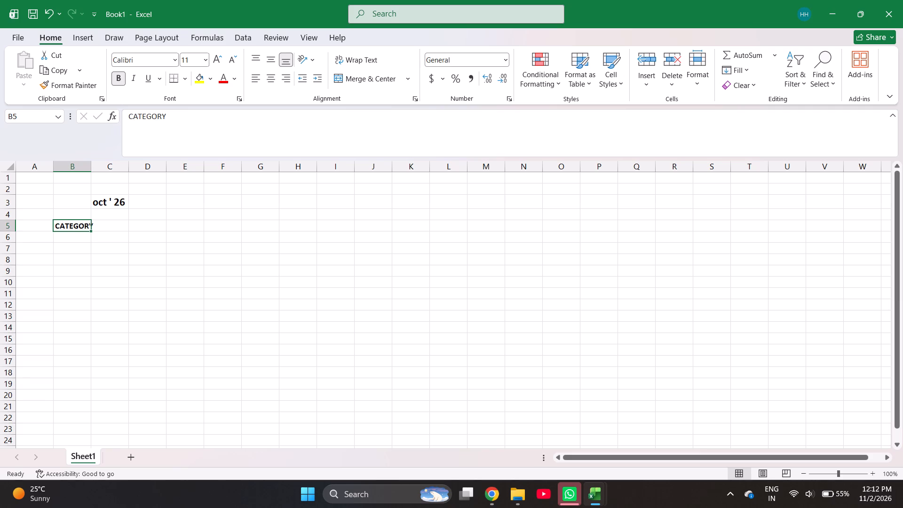
{"action": "key", "text": "shift+Right"}
{"action": "key", "text": "shift+Right"}
{"action": "key", "text": "shift+Right"}
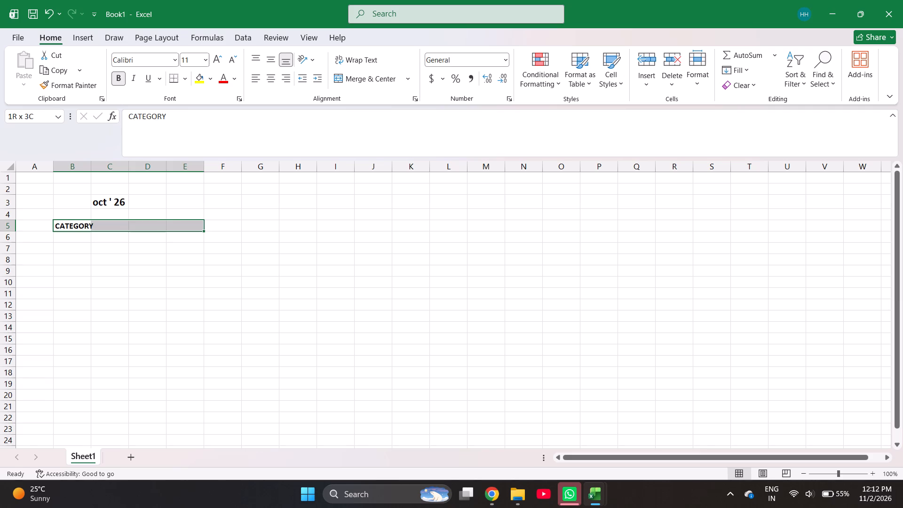
{"action": "key", "text": "shift+Down"}
{"action": "key", "text": "shift+Down"}
{"action": "key", "text": "shift+Down"}
{"action": "key", "text": "shift+Down"}
{"action": "key", "text": "shift+Down"}
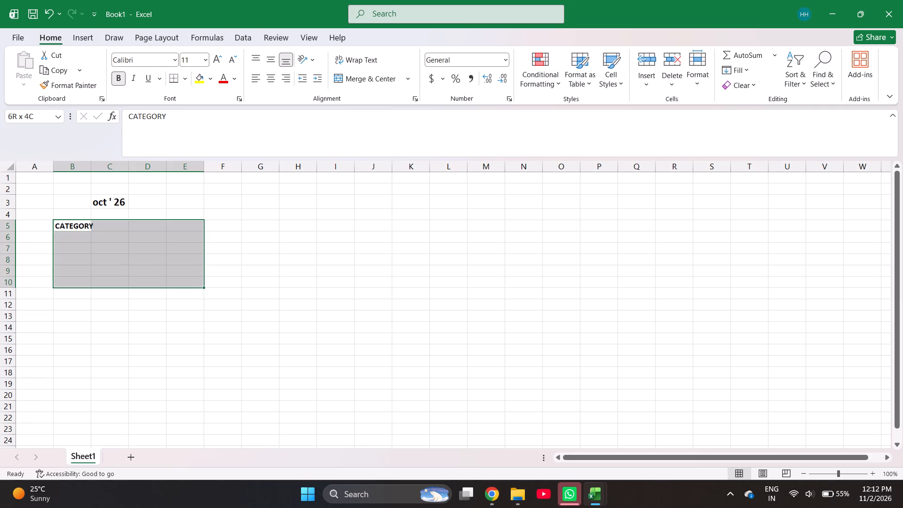
{"action": "type", "text": "HK"}
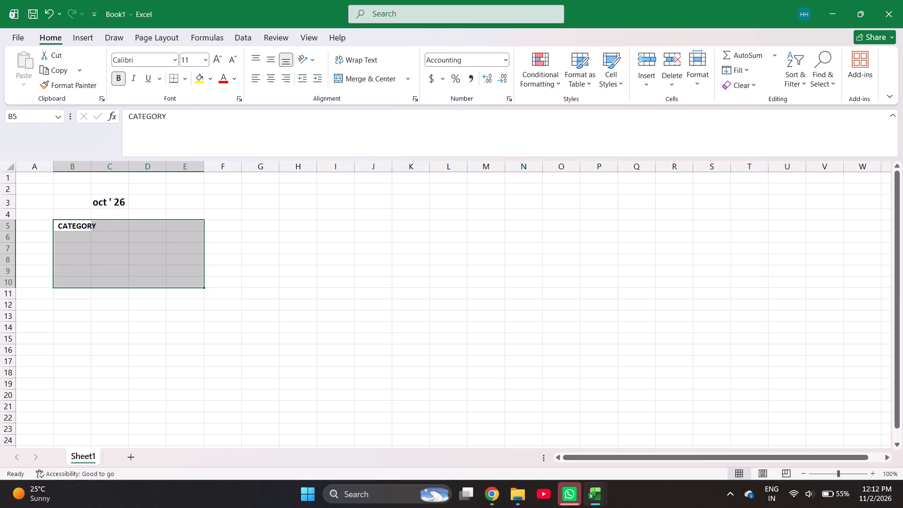
Apply all borders to the selected range B5:E10.
{"action": "type", "text": "HB"}
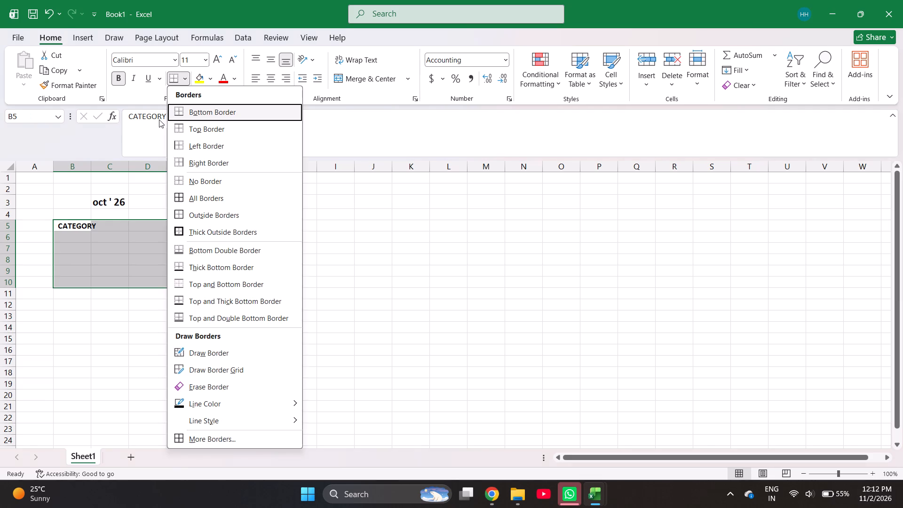
{"action": "key", "text": "Down"}
{"action": "key", "text": "Down"}
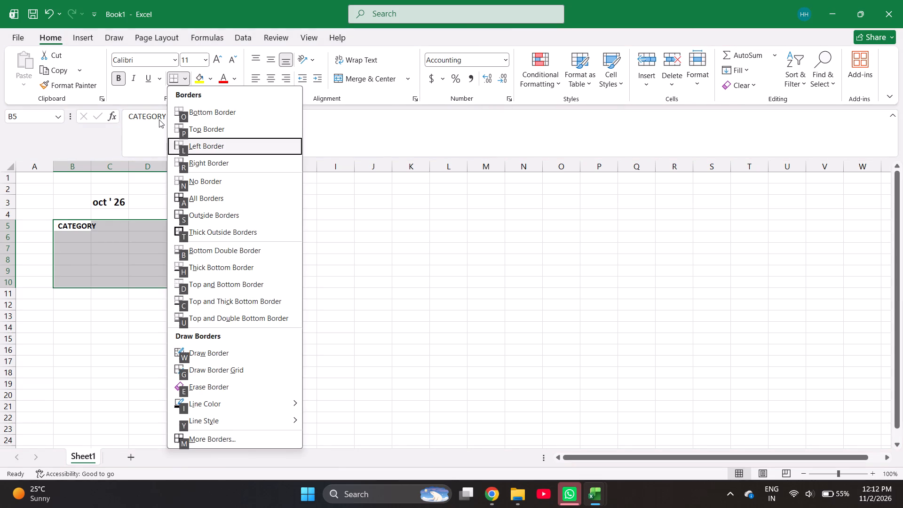
{"action": "key", "text": "Down"}
{"action": "key", "text": "Down"}
{"action": "key", "text": "Down"}
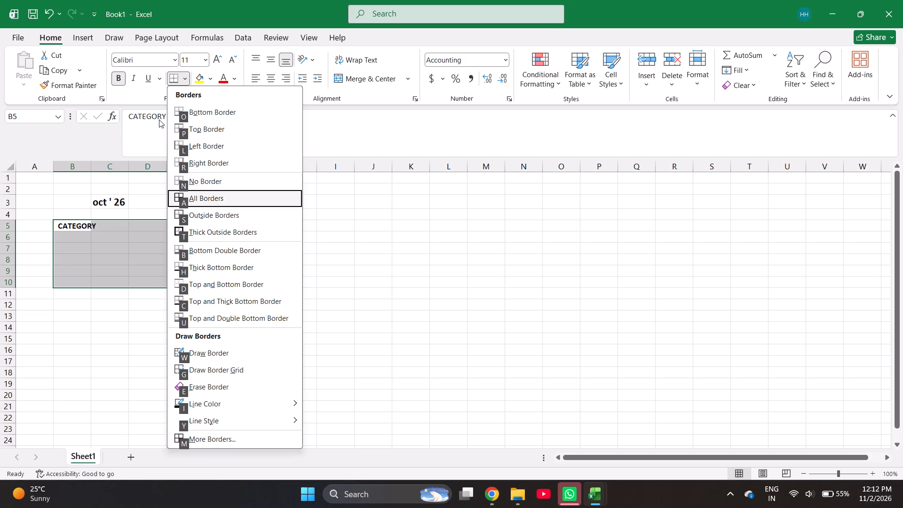
{"action": "key", "text": "Return"}
{"action": "key", "text": "Down"}
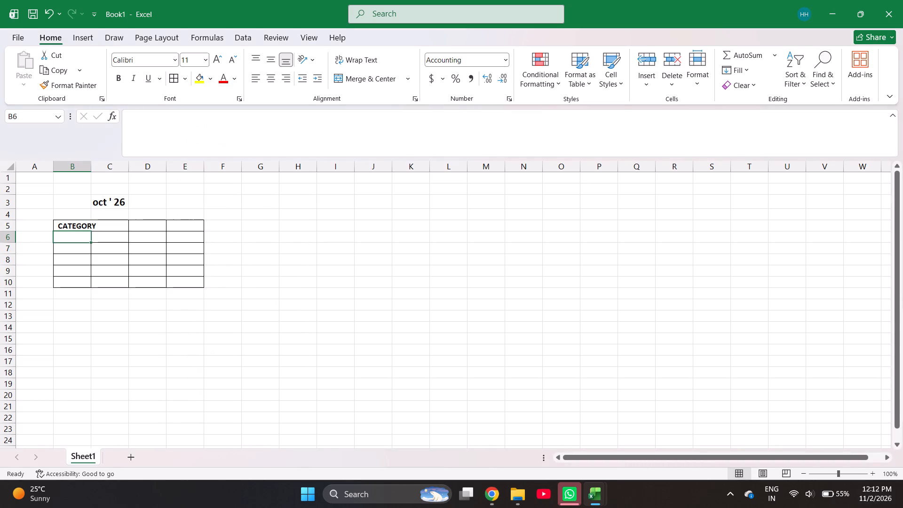
Autofit the width of column B to its contents.
{"action": "double_click", "coordinate": [89, 167]}
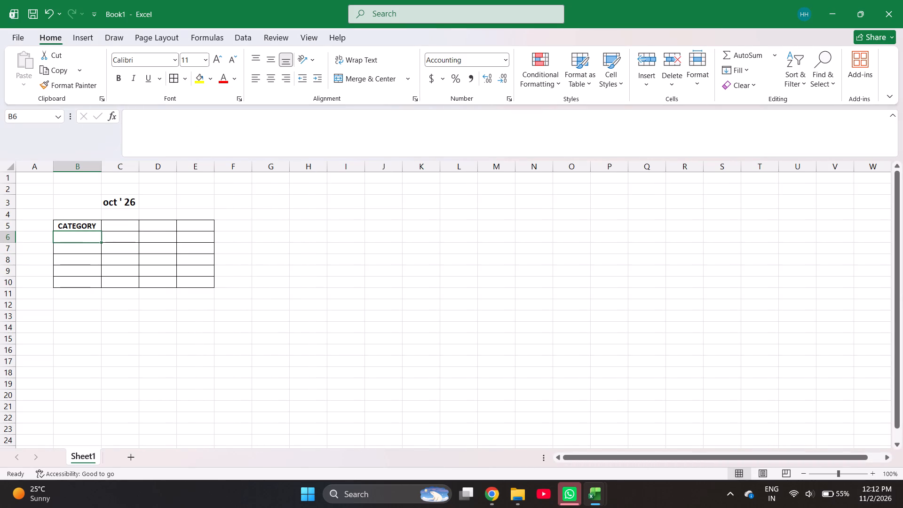
Copy the GROCERY label from cell A241 of the RICOS OCT 2026 inventory summary and paste it as values into B6 of Book1.
{"action": "key", "text": "alt+Tab"}
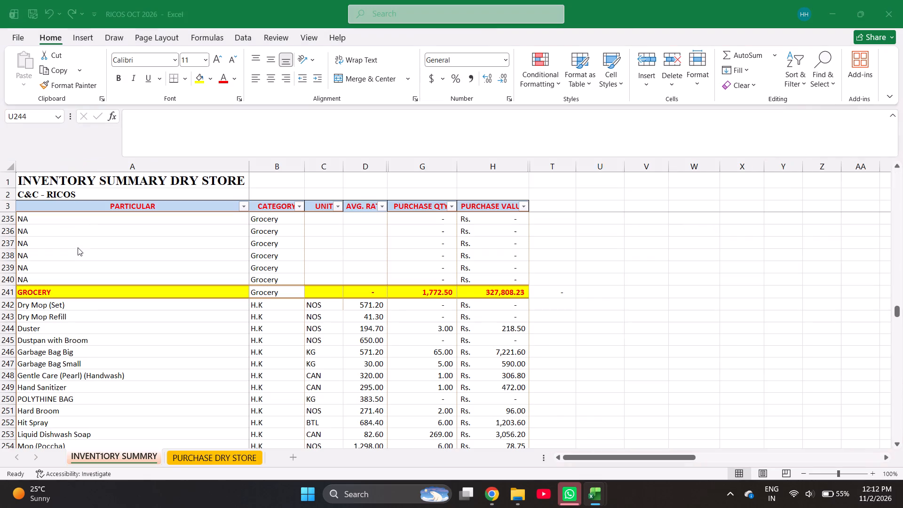
{"action": "left_click", "coordinate": [44, 296]}
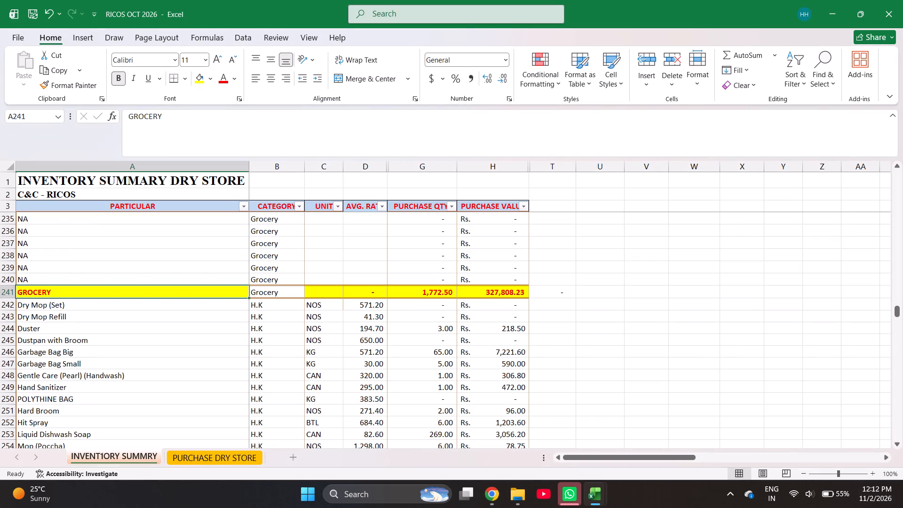
{"action": "key", "text": "ctrl+c"}
{"action": "key", "text": "alt+Tab"}
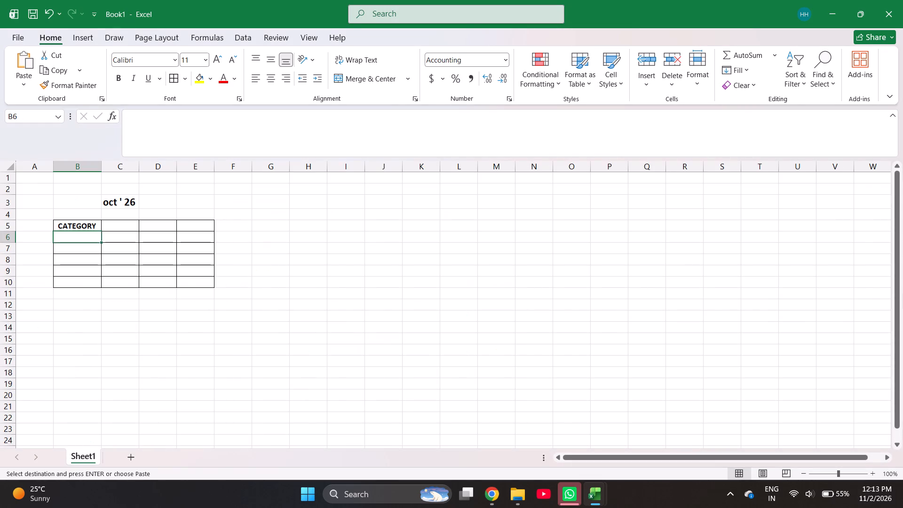
{"action": "key", "text": "ctrl+alt+v"}
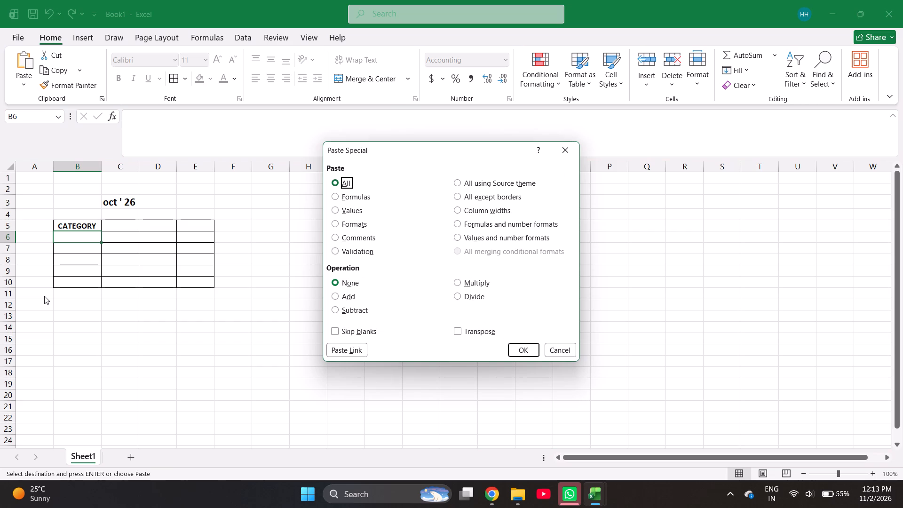
{"action": "key", "text": "Down"}
{"action": "key", "text": "Down"}
{"action": "key", "text": "Return"}
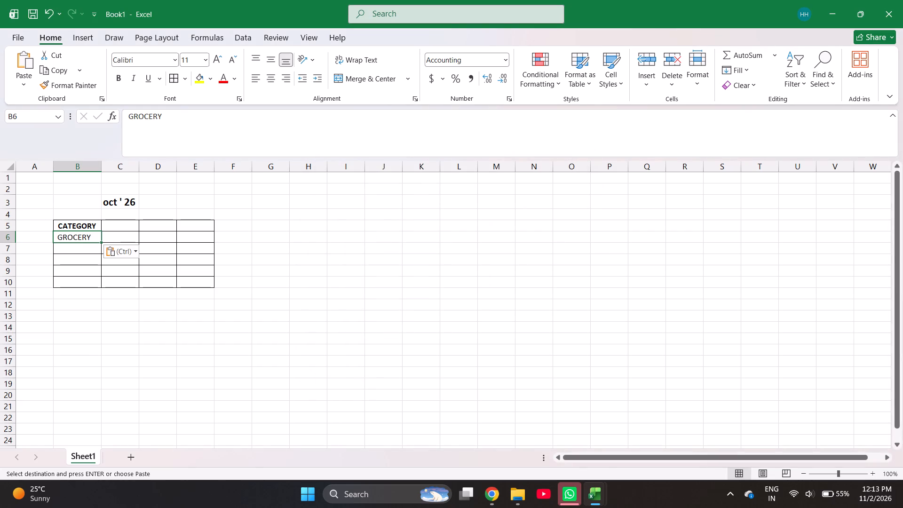
Reduce the CATEGORY header in B5 to font size 10 and remove its bold formatting.
{"action": "key", "text": "Up"}
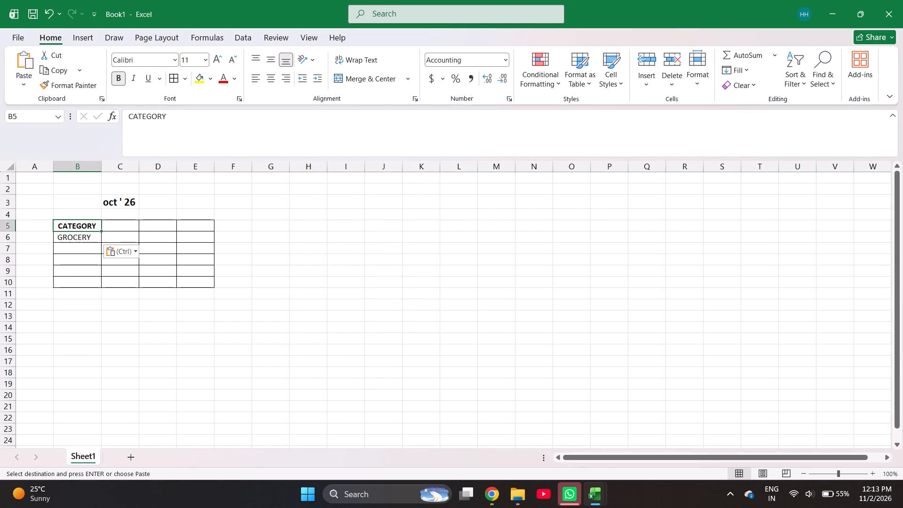
{"action": "left_click", "coordinate": [232, 58]}
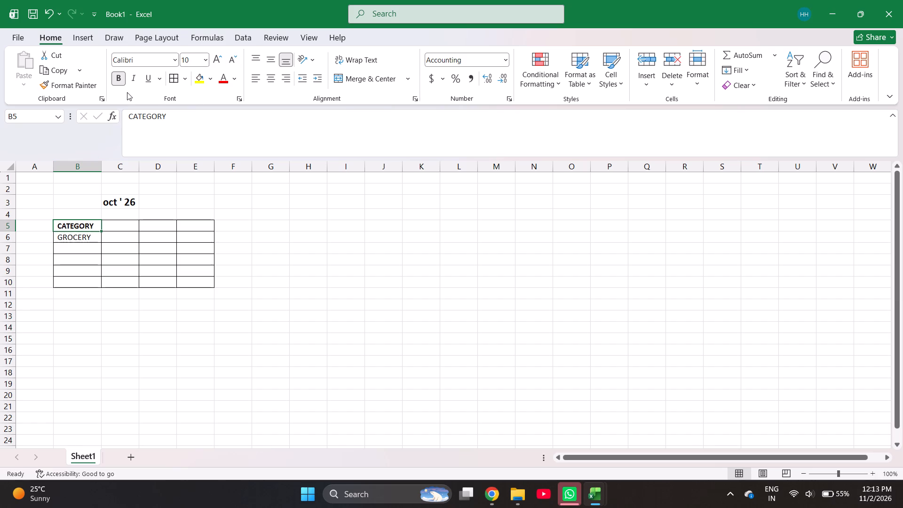
{"action": "left_click", "coordinate": [116, 79]}
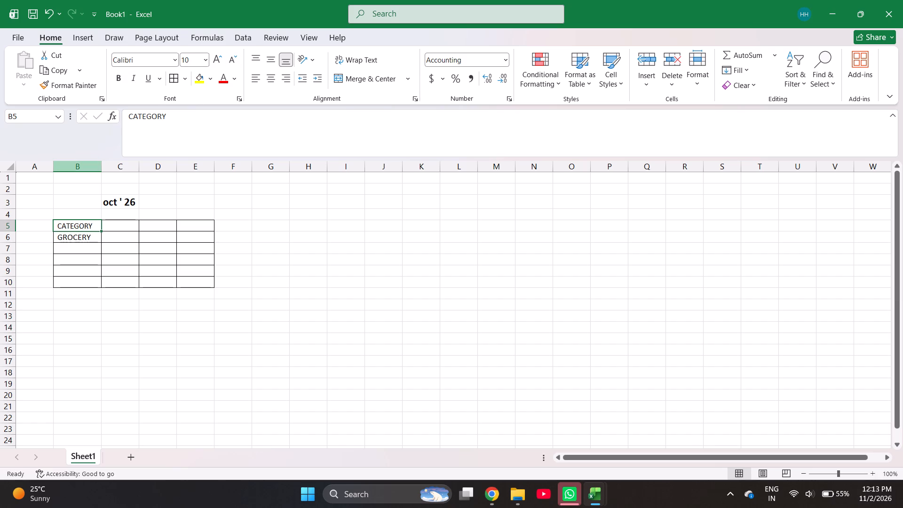
Make the GROCERY label in cell B6 bold.
{"action": "left_click", "coordinate": [69, 237]}
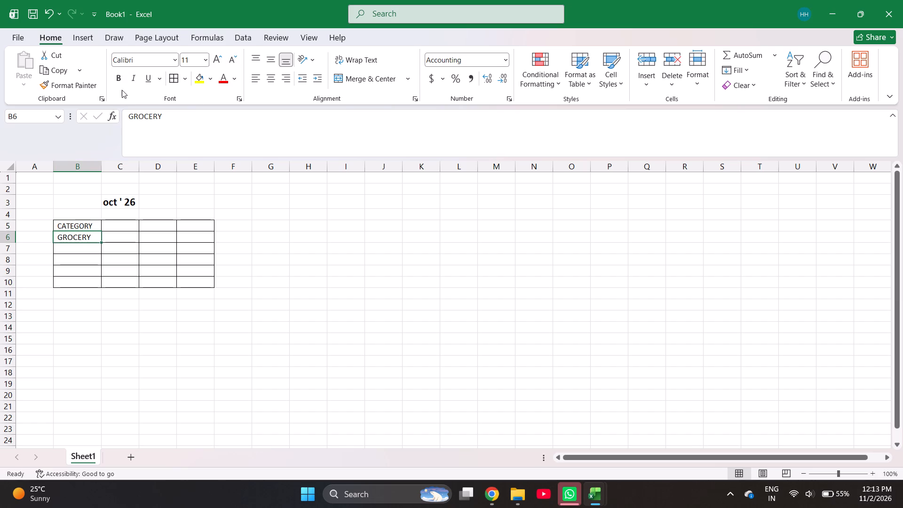
{"action": "left_click", "coordinate": [117, 78]}
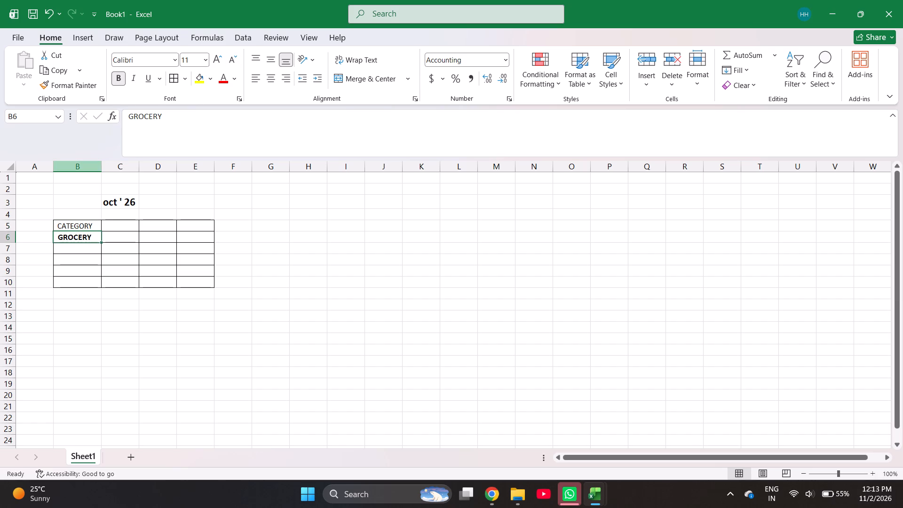
Copy the HOUSEKEEPING label from cell A285 of the RICOS OCT 2026 inventory summary and paste it as values into B7 of Book1.
{"action": "left_click", "coordinate": [73, 251]}
{"action": "key", "text": "alt+Tab"}
{"action": "scroll", "coordinate": [73, 251], "scroll_direction": "down", "scroll_amount": 4}
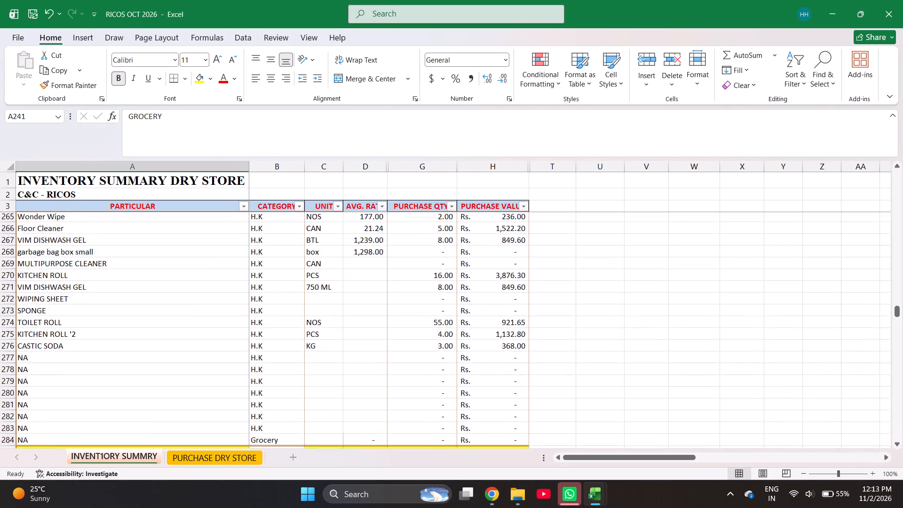
{"action": "scroll", "coordinate": [73, 251], "scroll_direction": "down", "scroll_amount": 1}
{"action": "scroll", "coordinate": [73, 251], "scroll_direction": "up", "scroll_amount": 1}
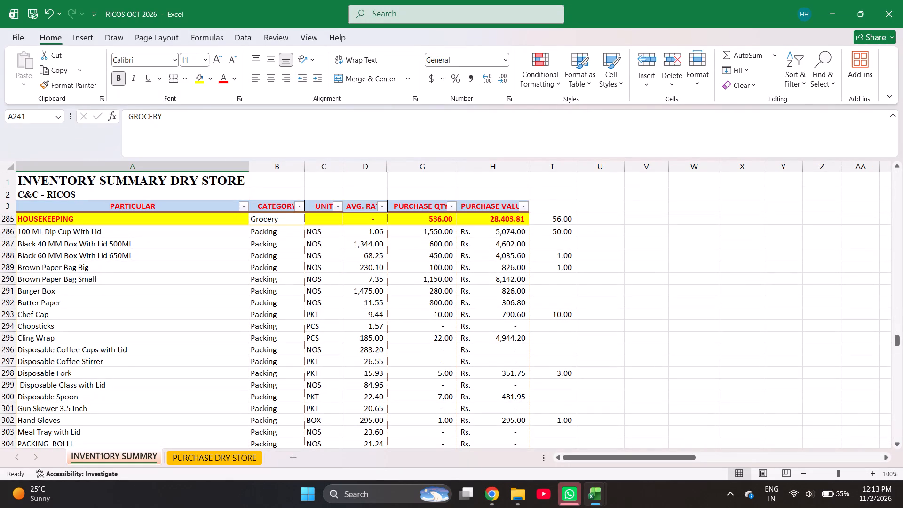
{"action": "left_click", "coordinate": [71, 221]}
{"action": "key", "text": "ctrl+c"}
{"action": "key", "text": "ctrl+Page_Down"}
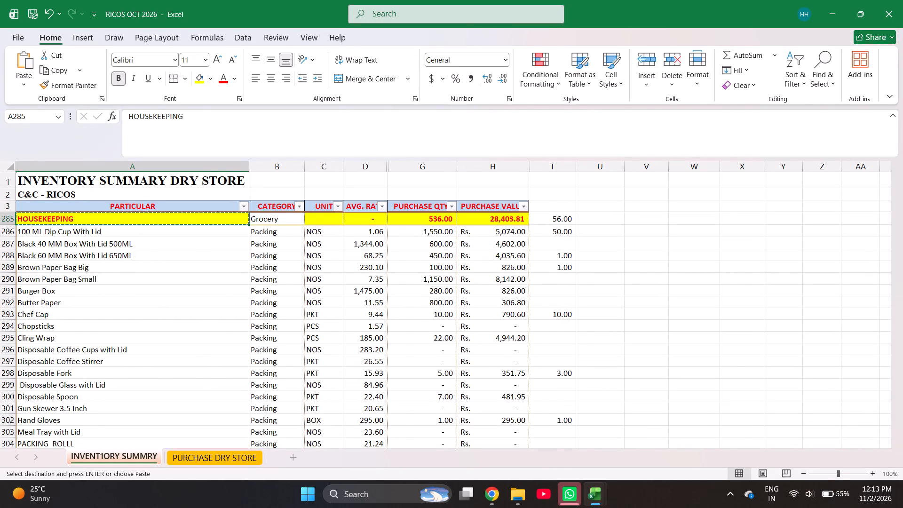
{"action": "key", "text": "ctrl+Page_Up"}
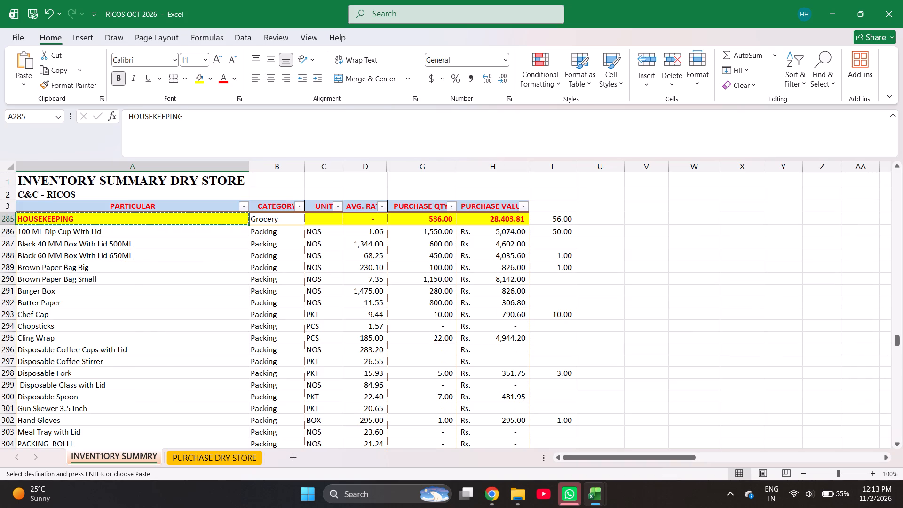
{"action": "key", "text": "alt+Tab"}
{"action": "key", "text": "ctrl+alt+v"}
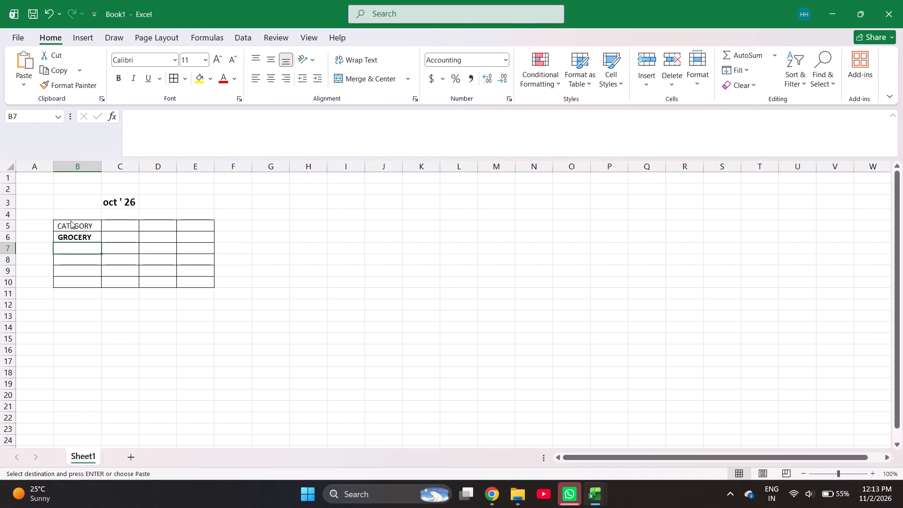
{"action": "key", "text": "Down"}
{"action": "key", "text": "Down"}
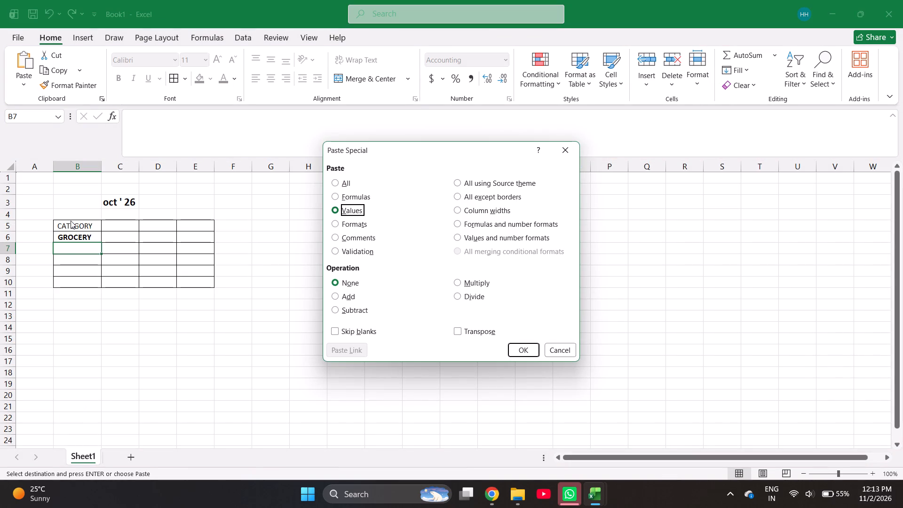
{"action": "key", "text": "Return"}
Copy the PACKING label from cell A333 of the RICOS OCT 2026 inventory summary and paste it as values into B8 of Book1.
{"action": "key", "text": "Down"}
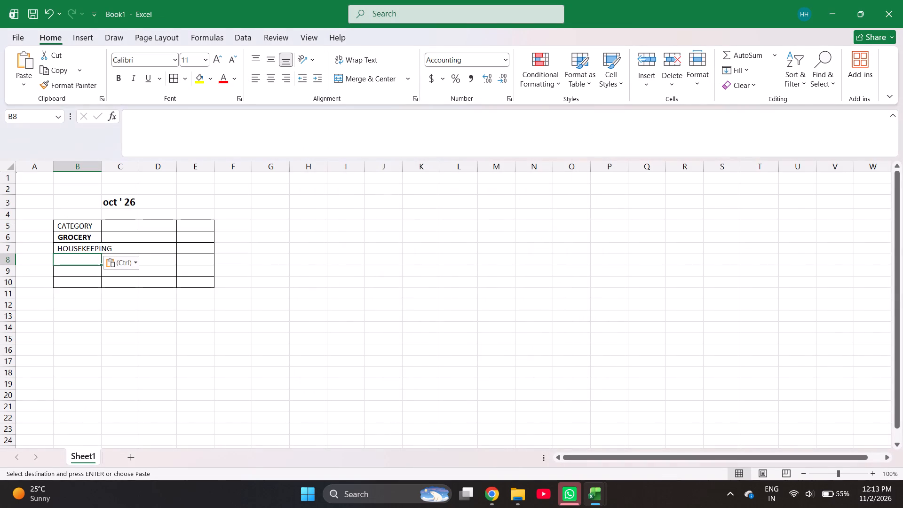
{"action": "key", "text": "alt+Tab"}
{"action": "key", "text": "Down"}
{"action": "key", "text": "Down"}
{"action": "key", "text": "Down"}
{"action": "key", "text": "Down"}
{"action": "key", "text": "Down"}
{"action": "key", "text": "Down"}
{"action": "key", "text": "Down"}
{"action": "key", "text": "Down"}
{"action": "key", "text": "Down"}
{"action": "key", "text": "Down"}
{"action": "key", "text": "Down"}
{"action": "key", "text": "Down"}
{"action": "key", "text": "Down"}
{"action": "key", "text": "Down"}
{"action": "key", "text": "Down"}
{"action": "key", "text": "Down"}
{"action": "key", "text": "Down"}
{"action": "key", "text": "Down"}
{"action": "key", "text": "Down"}
{"action": "key", "text": "Down"}
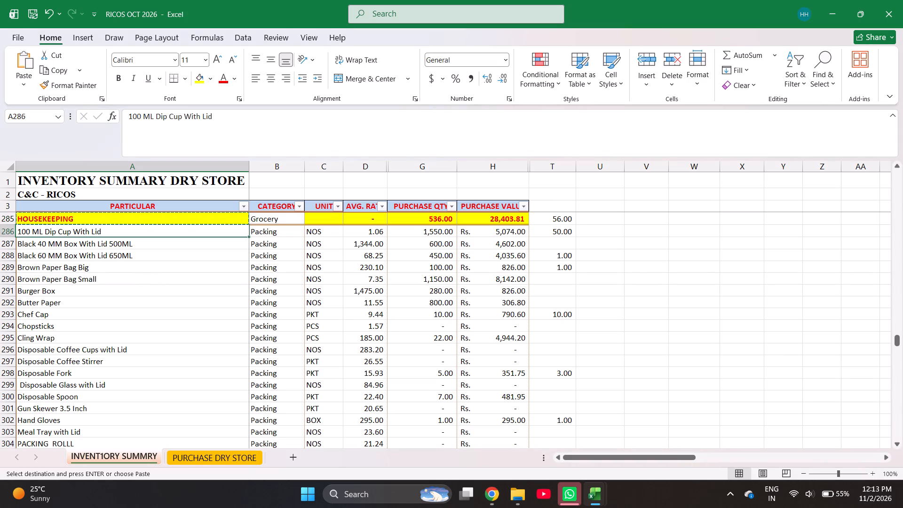
{"action": "key", "text": "Down"}
{"action": "key", "text": "Down"}
{"action": "key", "text": "Down"}
{"action": "key", "text": "Down"}
{"action": "key", "text": "Down"}
{"action": "key", "text": "Down"}
{"action": "key", "text": "Down"}
{"action": "key", "text": "Down"}
{"action": "key", "text": "Down"}
{"action": "key", "text": "Down"}
{"action": "key", "text": "Down"}
{"action": "key", "text": "Down"}
{"action": "key", "text": "Down"}
{"action": "key", "text": "Down"}
{"action": "key", "text": "Down"}
{"action": "key", "text": "Down"}
{"action": "key", "text": "Down"}
{"action": "key", "text": "Down"}
{"action": "key", "text": "Down"}
{"action": "key", "text": "Down"}
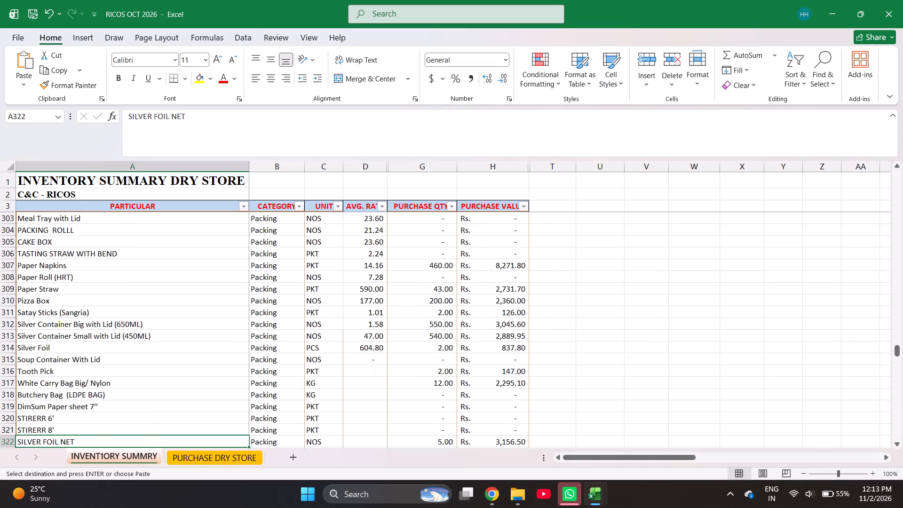
{"action": "key", "text": "Up"}
{"action": "key", "text": "Up"}
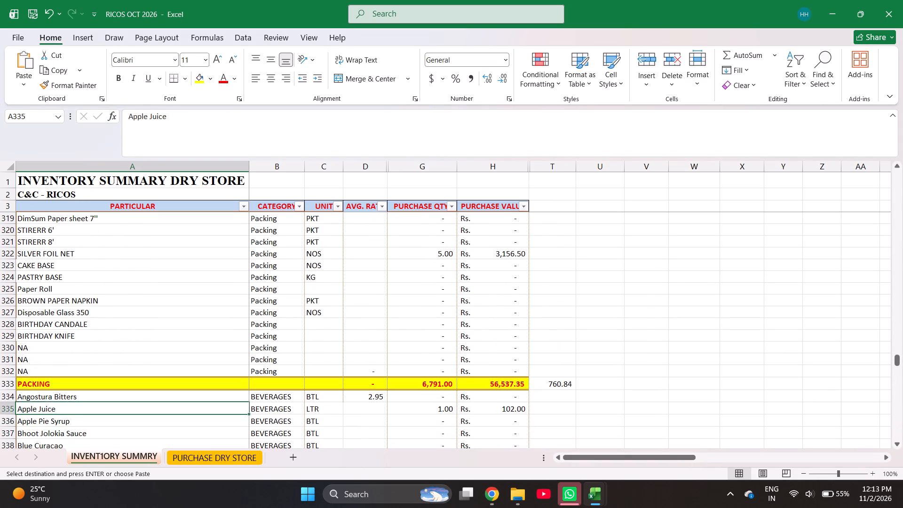
{"action": "key", "text": "Up"}
{"action": "key", "text": "Up"}
{"action": "key", "text": "Up"}
{"action": "key", "text": "Down"}
{"action": "key", "text": "ctrl+c"}
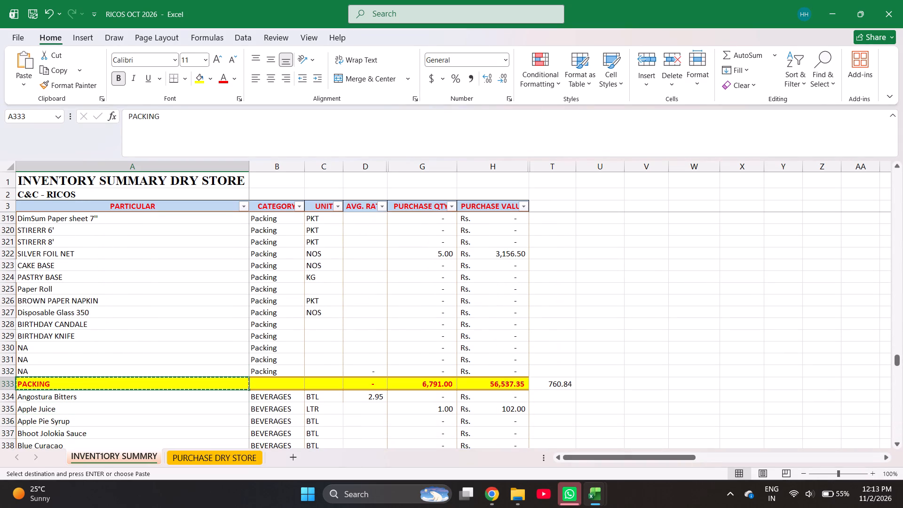
{"action": "key", "text": "alt+Tab"}
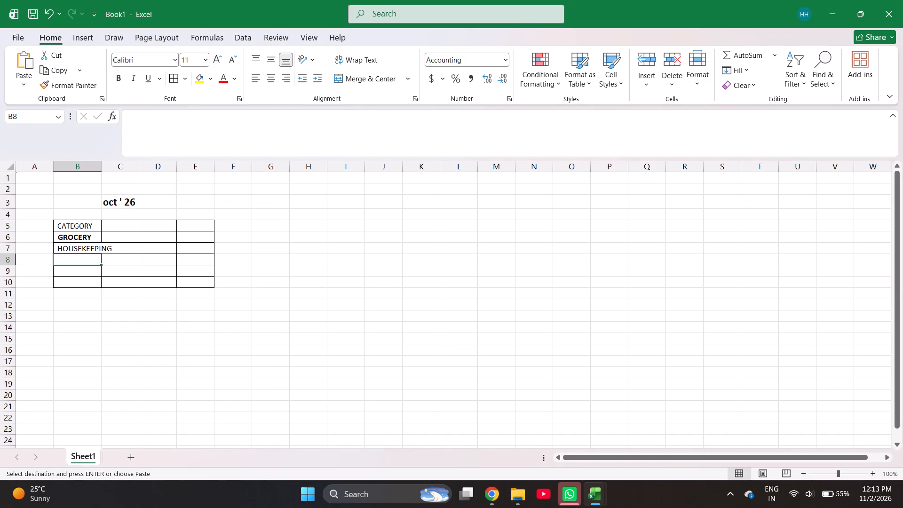
{"action": "key", "text": "ctrl+alt+v"}
{"action": "key", "text": "Down"}
{"action": "key", "text": "Down"}
{"action": "key", "text": "Return"}
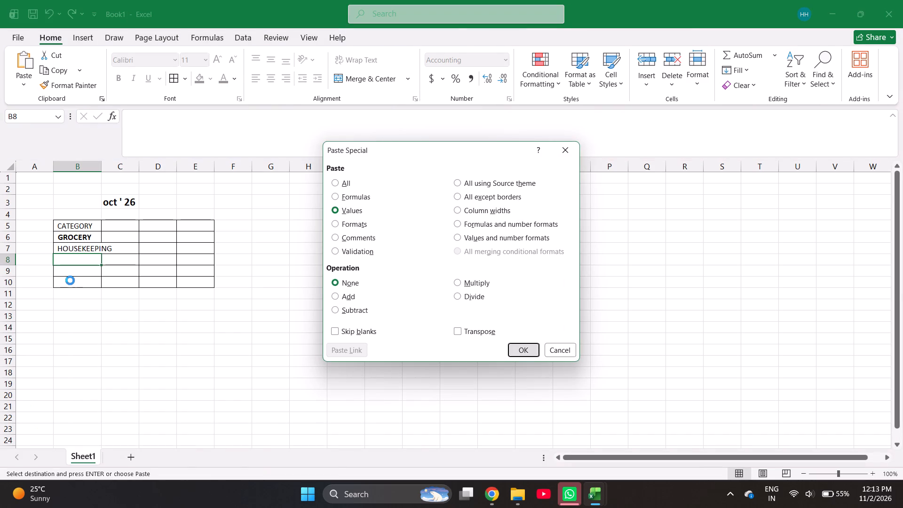
{"action": "key", "text": "Return"}
{"action": "key", "text": "alt+Tab"}
{"action": "key", "text": "alt+Tab"}
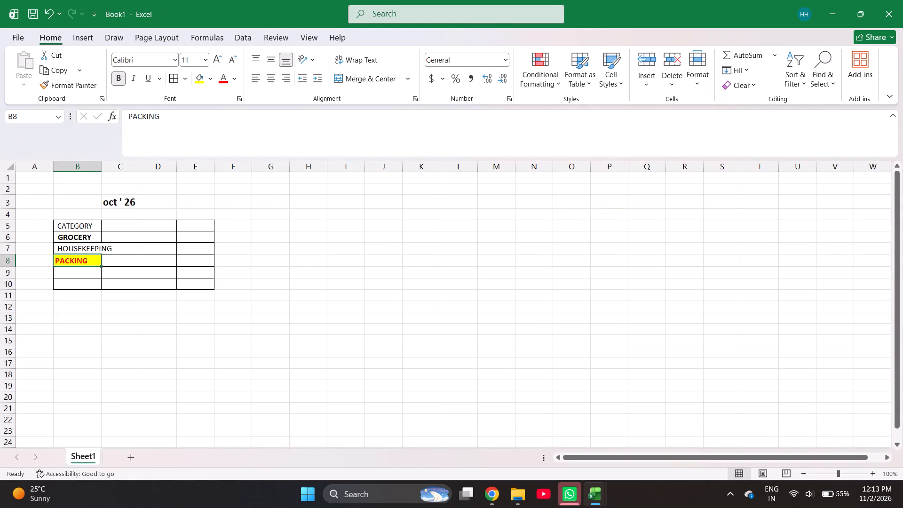
{"action": "key", "text": "ctrl+z"}
Copy the BEVERAGES label from cell A430 of the RICOS OCT 2026 inventory summary and paste it as values into B9 of Book1.
{"action": "key", "text": "Down"}
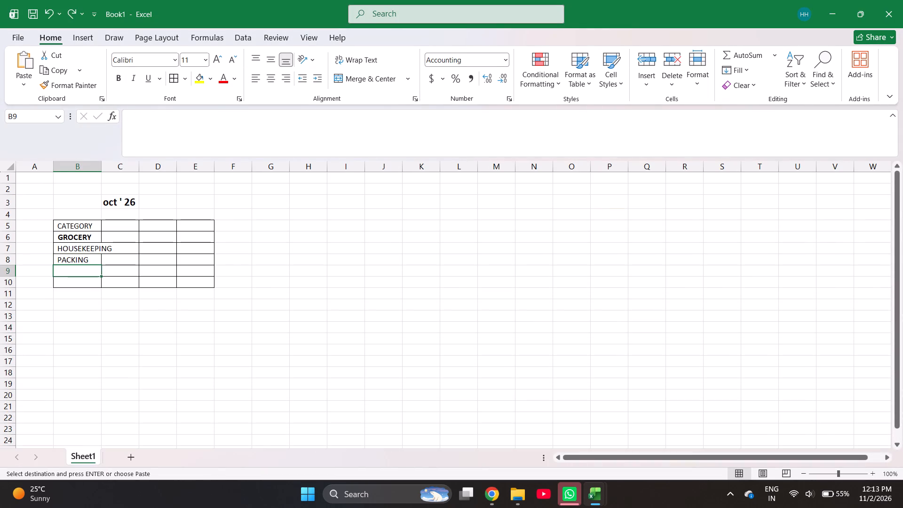
{"action": "key", "text": "alt+Tab"}
{"action": "key", "text": "Down"}
{"action": "key", "text": "Down"}
{"action": "key", "text": "Down"}
{"action": "key", "text": "Down"}
{"action": "key", "text": "Down"}
{"action": "key", "text": "Down"}
{"action": "key", "text": "Down"}
{"action": "key", "text": "Down"}
{"action": "key", "text": "Down"}
{"action": "key", "text": "Down"}
{"action": "key", "text": "Down"}
{"action": "key", "text": "Down"}
{"action": "key", "text": "Down"}
{"action": "key", "text": "Down"}
{"action": "key", "text": "Down"}
{"action": "key", "text": "Down"}
{"action": "key", "text": "Down"}
{"action": "key", "text": "Down"}
{"action": "key", "text": "Down"}
{"action": "key", "text": "Down"}
{"action": "key", "text": "Down"}
{"action": "key", "text": "Down"}
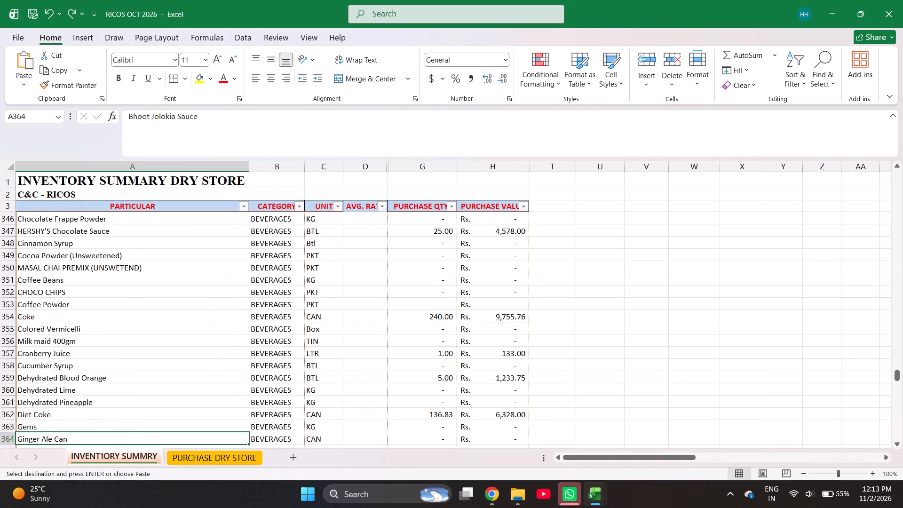
{"action": "key", "text": "Down"}
{"action": "key", "text": "Down"}
{"action": "key", "text": "Down"}
{"action": "key", "text": "Down"}
{"action": "key", "text": "Down"}
{"action": "key", "text": "Down"}
{"action": "key", "text": "Down"}
{"action": "key", "text": "Down"}
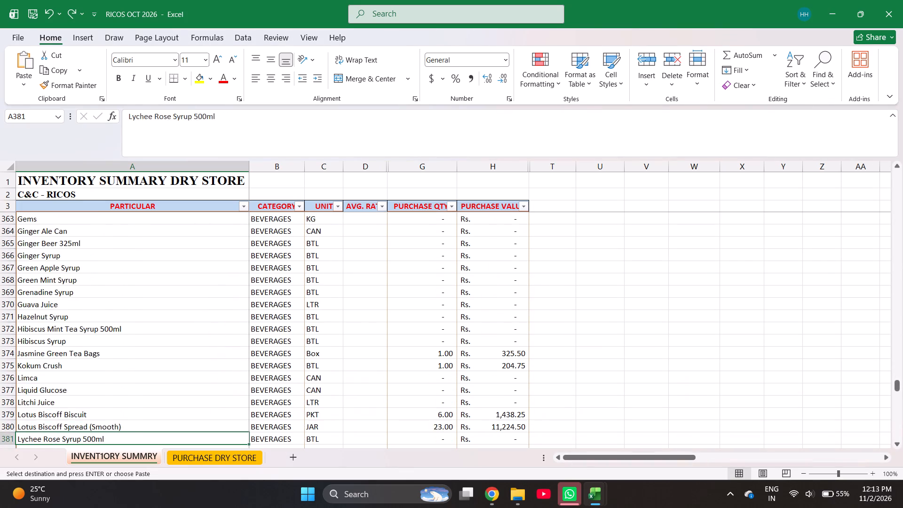
{"action": "key", "text": "Down"}
{"action": "key", "text": "Down"}
{"action": "key", "text": "Down"}
{"action": "key", "text": "Down"}
{"action": "key", "text": "Down"}
{"action": "key", "text": "Down"}
{"action": "key", "text": "Down"}
{"action": "key", "text": "Down"}
{"action": "key", "text": "Down"}
{"action": "key", "text": "Down"}
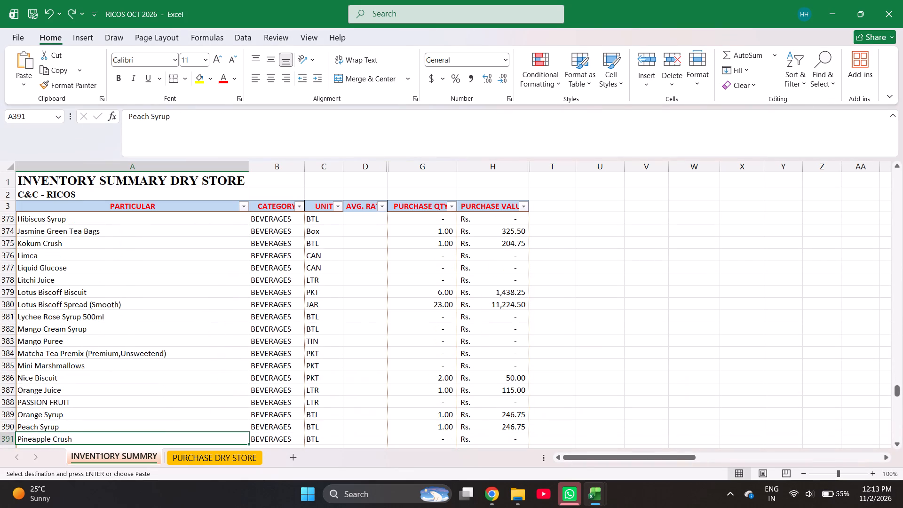
{"action": "key", "text": "Down"}
{"action": "key", "text": "Down"}
{"action": "key", "text": "Down"}
{"action": "key", "text": "Down"}
{"action": "key", "text": "Down"}
{"action": "key", "text": "Down"}
{"action": "key", "text": "Down"}
{"action": "key", "text": "Down"}
{"action": "key", "text": "Down"}
{"action": "key", "text": "Down"}
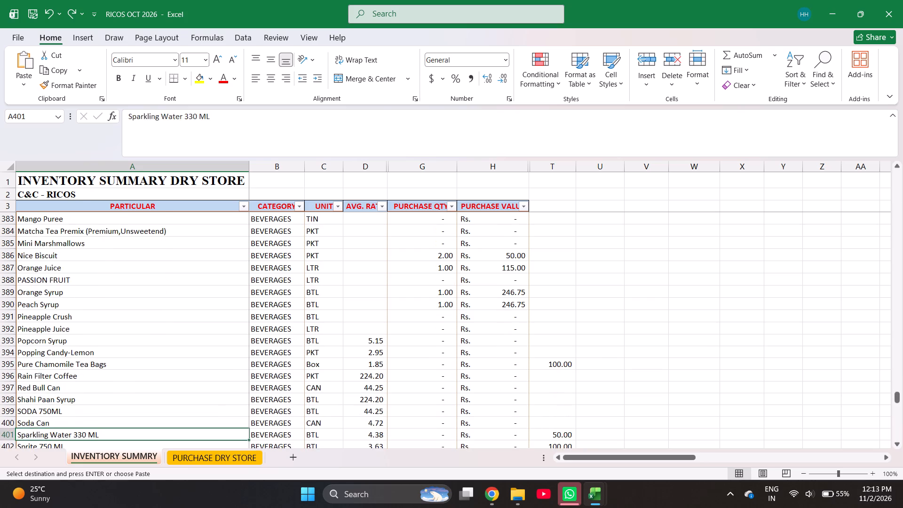
{"action": "key", "text": "Down"}
{"action": "key", "text": "Down"}
{"action": "key", "text": "Down"}
{"action": "key", "text": "Down"}
{"action": "key", "text": "Down"}
{"action": "key", "text": "Down"}
{"action": "key", "text": "Down"}
{"action": "key", "text": "Down"}
{"action": "key", "text": "Down"}
{"action": "key", "text": "Down"}
{"action": "key", "text": "Down"}
{"action": "key", "text": "Down"}
{"action": "key", "text": "Down"}
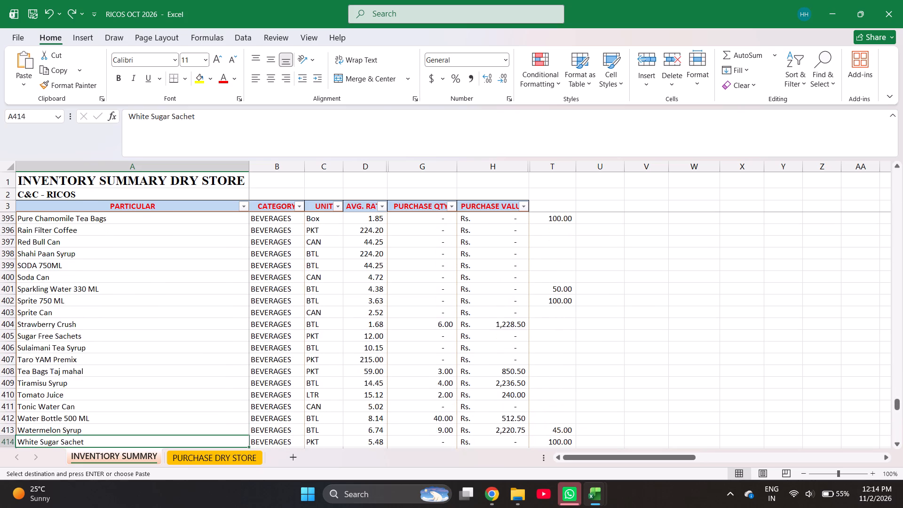
{"action": "key", "text": "Down"}
{"action": "key", "text": "Down"}
{"action": "key", "text": "Down"}
{"action": "key", "text": "Down"}
{"action": "key", "text": "Down"}
{"action": "key", "text": "Down"}
{"action": "key", "text": "Down"}
{"action": "key", "text": "Down"}
{"action": "key", "text": "Down"}
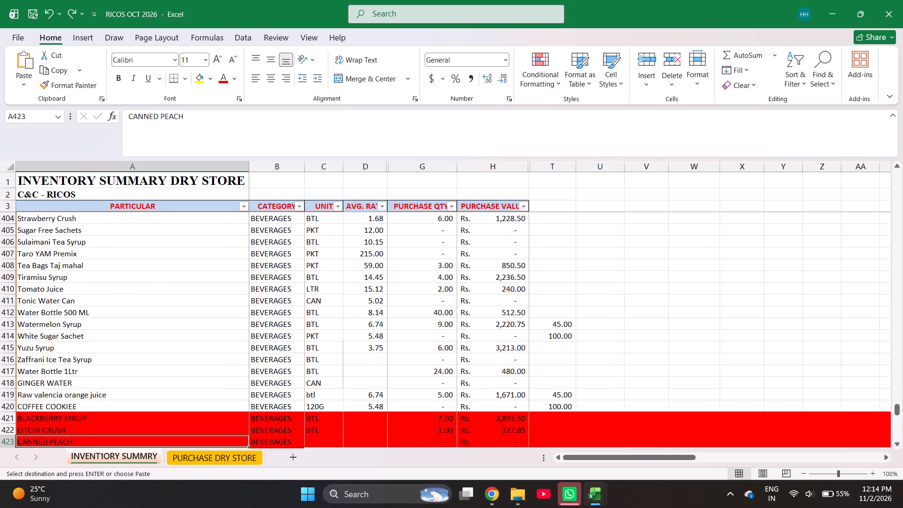
{"action": "key", "text": "Down"}
{"action": "key", "text": "Down"}
{"action": "key", "text": "Down"}
{"action": "key", "text": "Down"}
{"action": "key", "text": "Down"}
{"action": "key", "text": "Down"}
{"action": "key", "text": "Down"}
{"action": "key", "text": "Page_Down"}
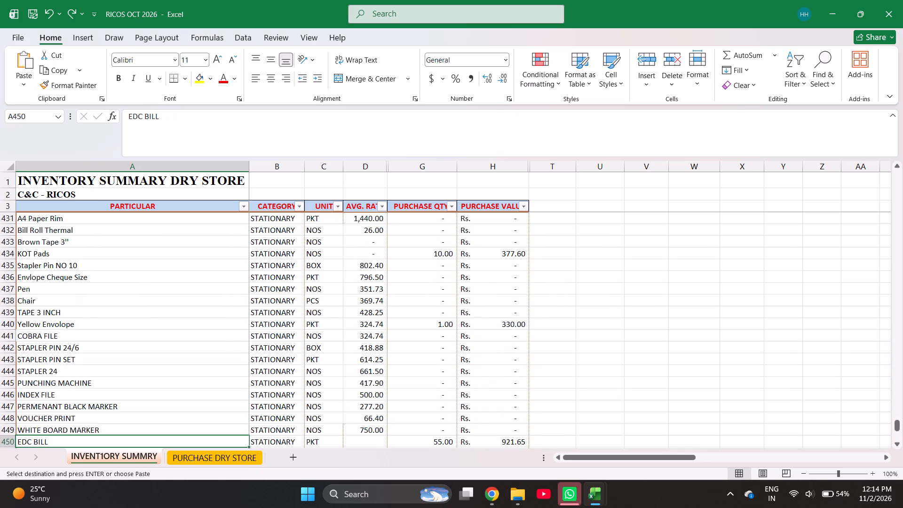
{"action": "key", "text": "Page_Up"}
{"action": "key", "text": "ctrl+c"}
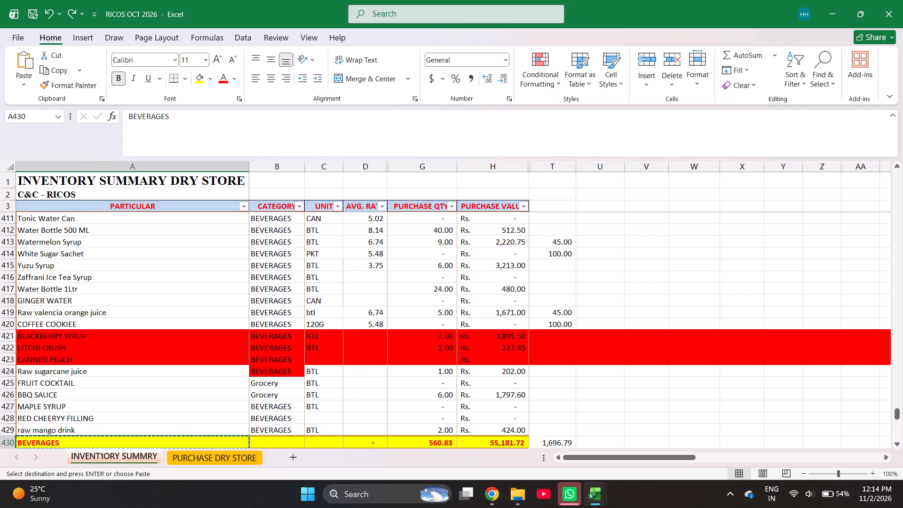
{"action": "key", "text": "ctrl+Page_Down"}
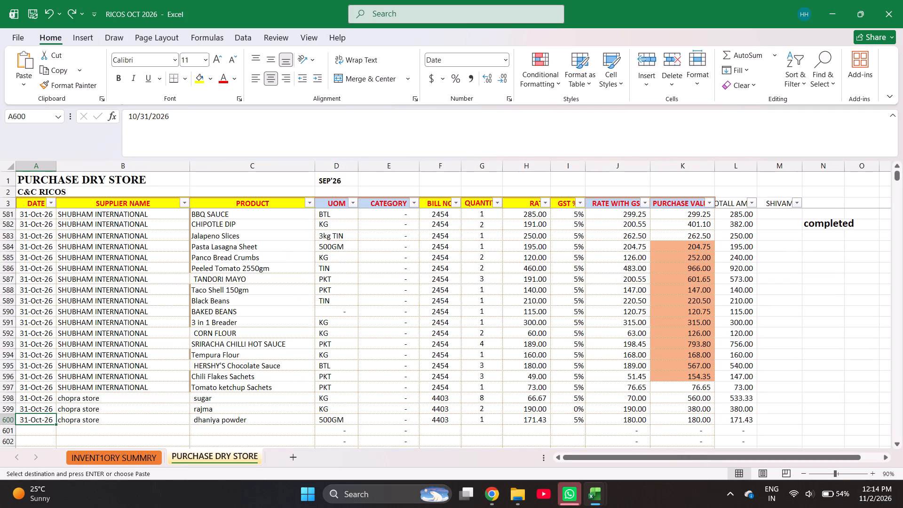
{"action": "key", "text": "alt+Tab"}
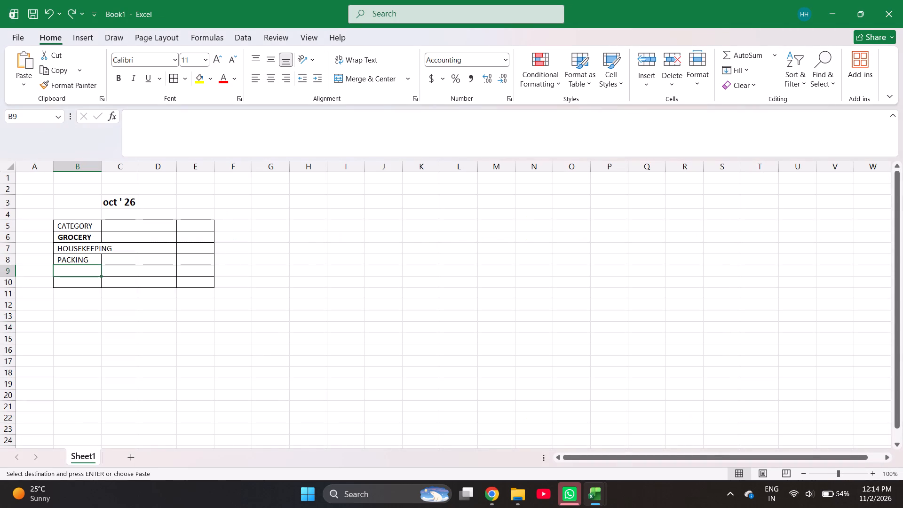
{"action": "key", "text": "ctrl+alt+v"}
{"action": "key", "text": "Down"}
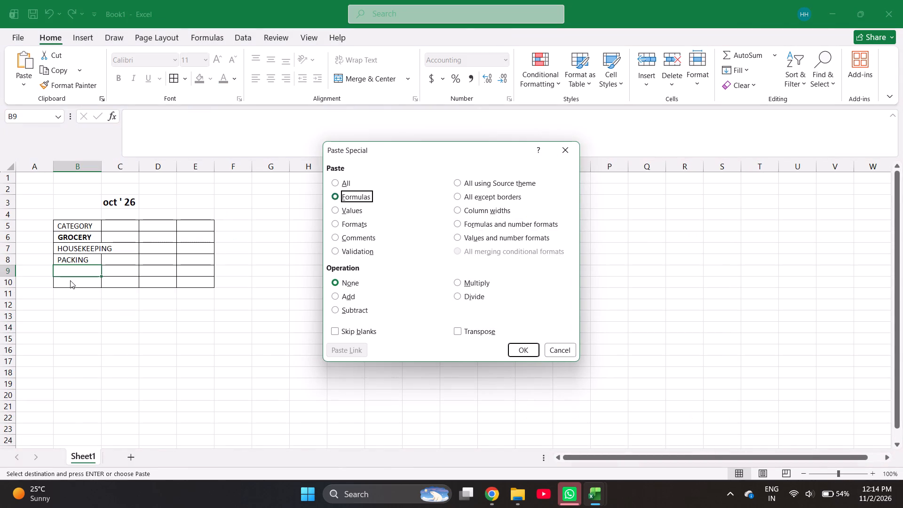
{"action": "key", "text": "Down"}
{"action": "key", "text": "Return"}
Copy the STATIONARY label from cell A460 of the RICOS OCT 2026 inventory summary and paste it as values into B10 of Book1.
{"action": "key", "text": "Down"}
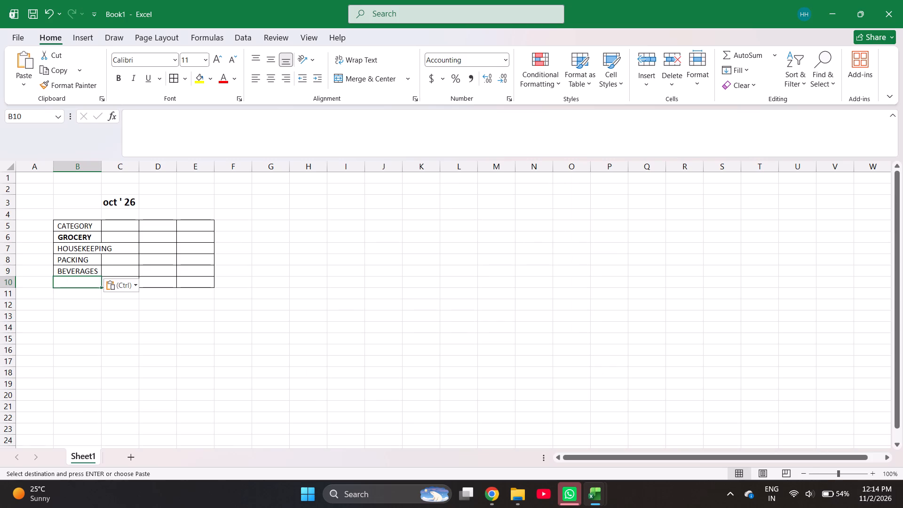
{"action": "key", "text": "alt+Tab"}
{"action": "key", "text": "Down"}
{"action": "key", "text": "alt+Tab"}
{"action": "key", "text": "alt+Tab"}
{"action": "key", "text": "ctrl+Page_Up"}
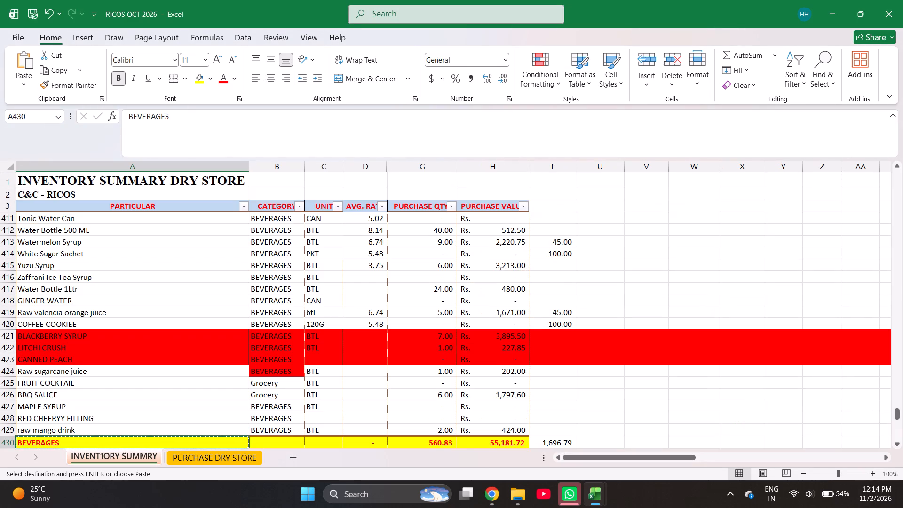
{"action": "key", "text": "Down"}
{"action": "key", "text": "Down"}
{"action": "key", "text": "Down"}
{"action": "key", "text": "Down"}
{"action": "key", "text": "Down"}
{"action": "key", "text": "Down"}
{"action": "key", "text": "Down"}
{"action": "key", "text": "Down"}
{"action": "key", "text": "Down"}
{"action": "key", "text": "Down"}
{"action": "key", "text": "Down"}
{"action": "key", "text": "Down"}
{"action": "key", "text": "Down"}
{"action": "key", "text": "Down"}
{"action": "key", "text": "Down"}
{"action": "key", "text": "Down"}
{"action": "key", "text": "Down"}
{"action": "key", "text": "Down"}
{"action": "key", "text": "Down"}
{"action": "key", "text": "Down"}
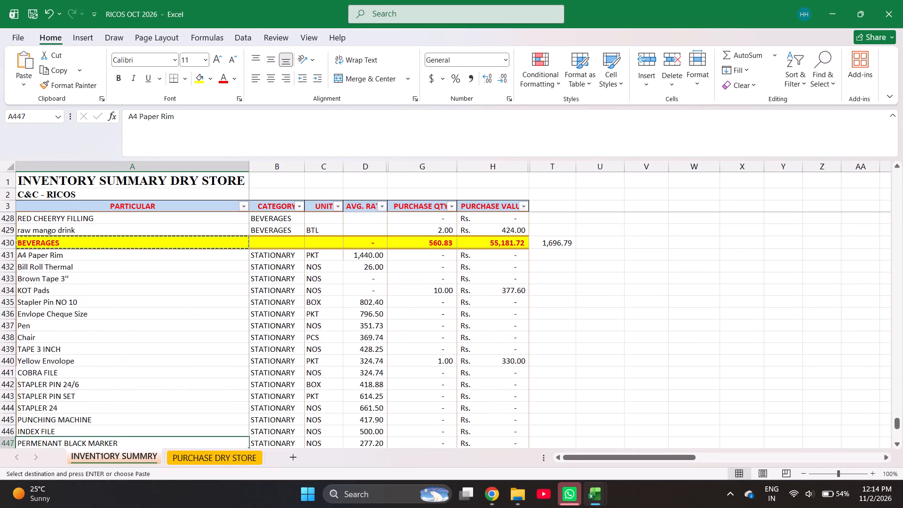
{"action": "key", "text": "Up"}
{"action": "key", "text": "Up"}
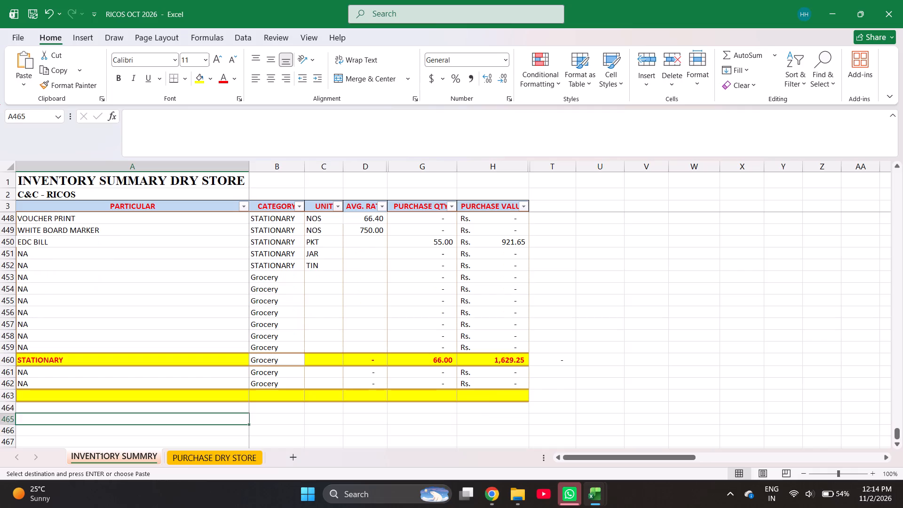
{"action": "key", "text": "Up"}
{"action": "key", "text": "Up"}
{"action": "key", "text": "Up"}
{"action": "key", "text": "Up"}
{"action": "key", "text": "Up"}
{"action": "key", "text": "ctrl+c"}
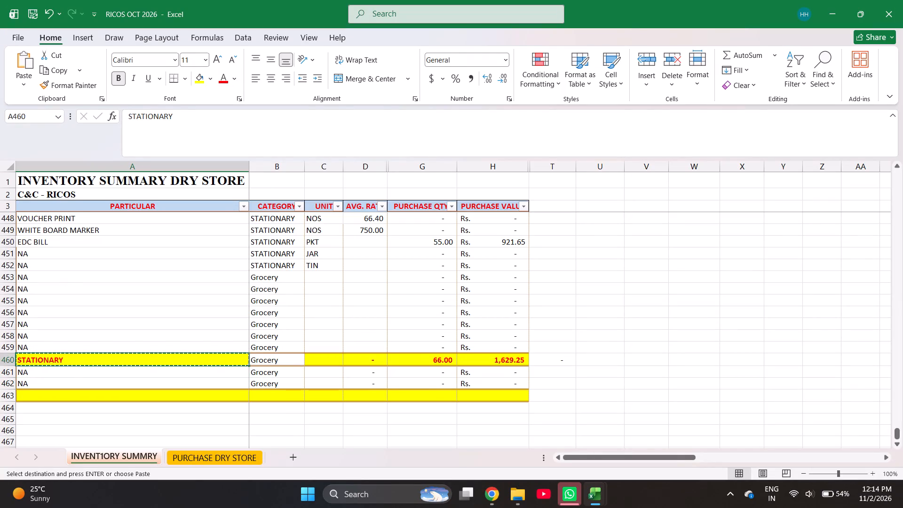
{"action": "key", "text": "alt+Tab"}
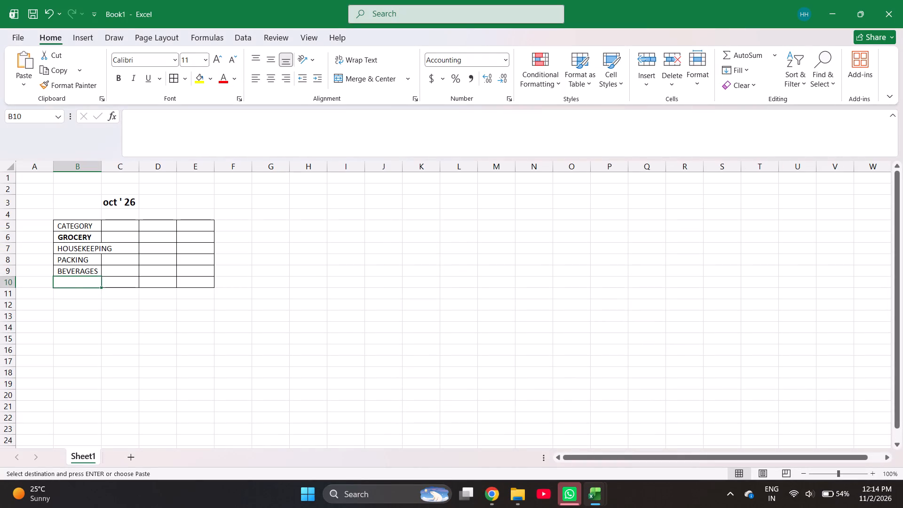
{"action": "key", "text": "ctrl+alt+v"}
{"action": "key", "text": "Down"}
{"action": "key", "text": "Down"}
{"action": "key", "text": "Return"}
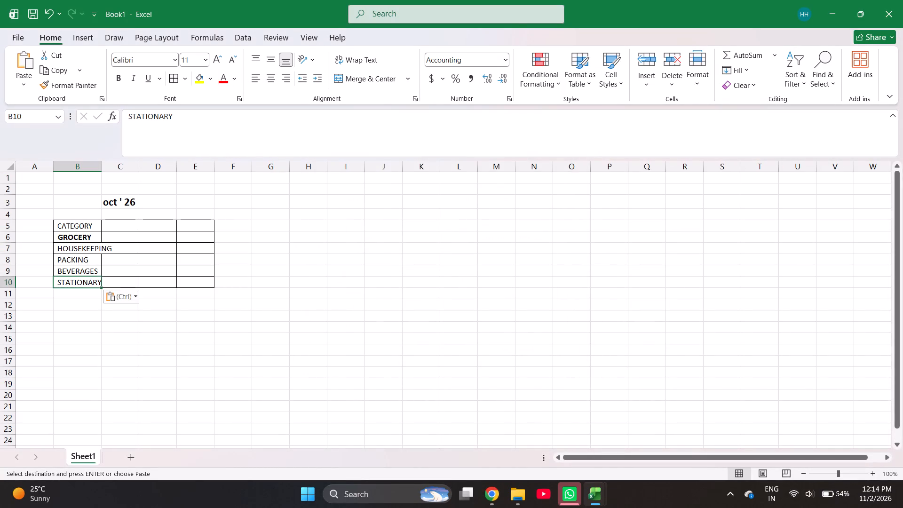
Make the HOUSEKEEPING, PACKING, BEVERAGES and STATIONARY labels in B7:B10 bold.
{"action": "left_click", "coordinate": [91, 237]}
{"action": "left_click_drag", "start_coordinate": [91, 237], "coordinate": [87, 270]}
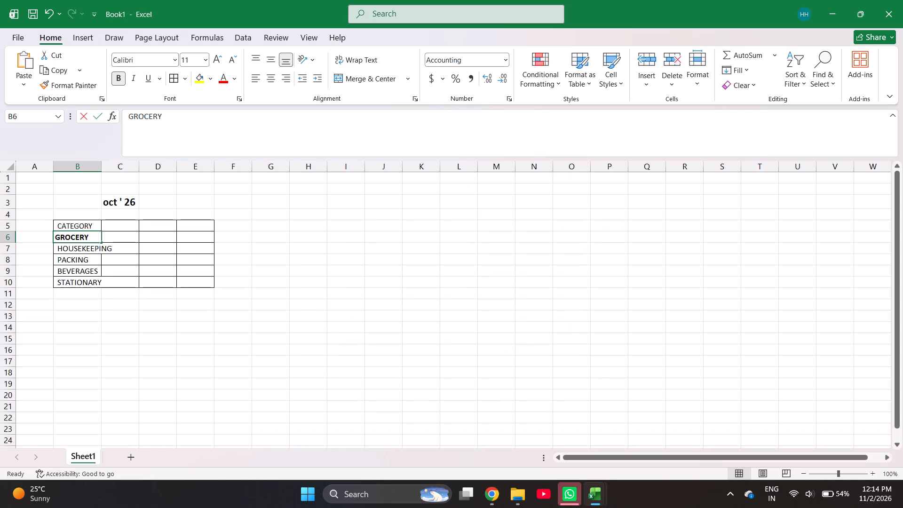
{"action": "left_click_drag", "start_coordinate": [87, 270], "coordinate": [90, 248]}
{"action": "left_click", "coordinate": [90, 248]}
{"action": "key", "text": "shift+Down"}
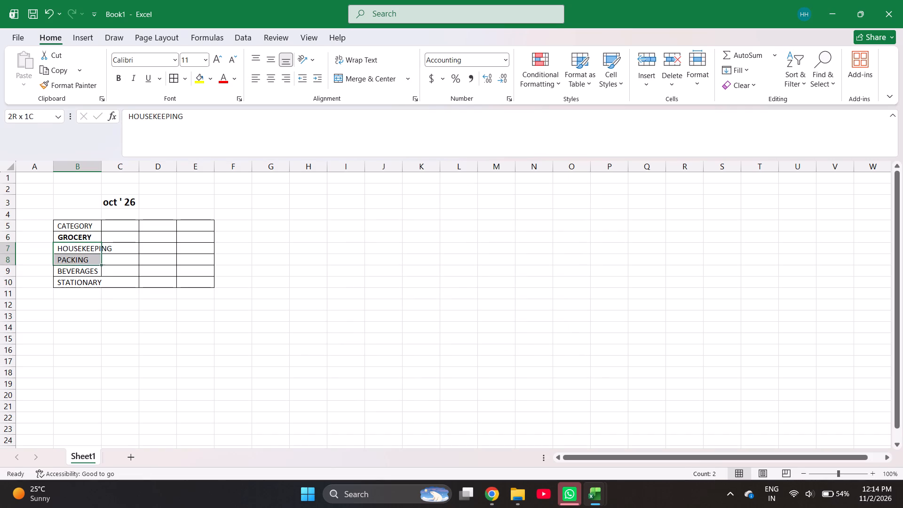
{"action": "key", "text": "shift+Down"}
{"action": "key", "text": "shift+Down"}
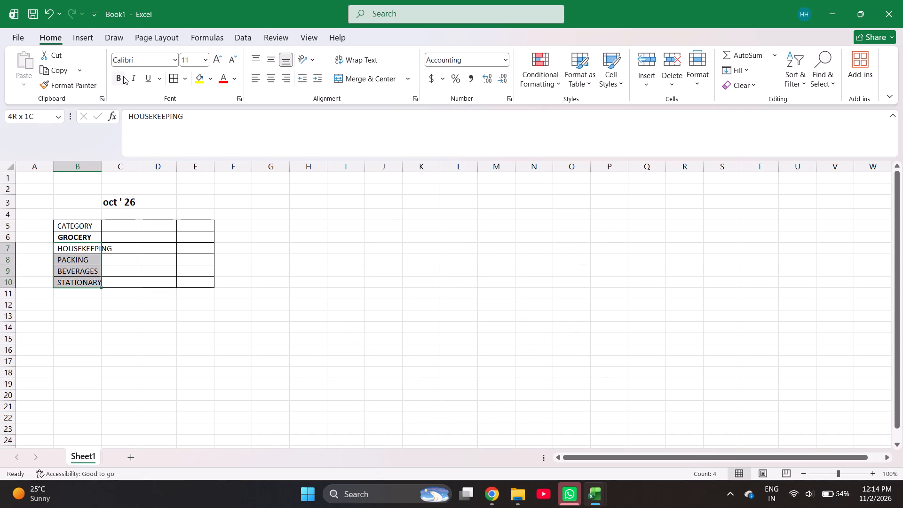
{"action": "left_click", "coordinate": [124, 76]}
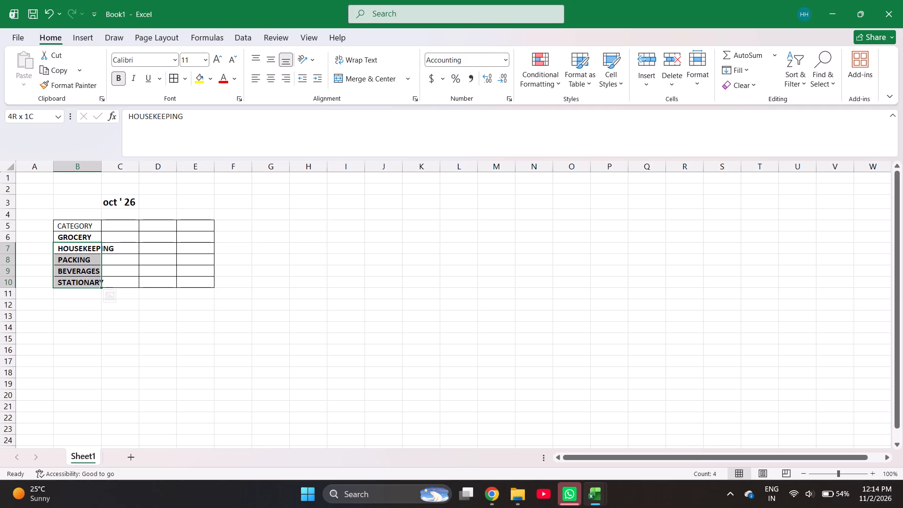
Make the CATEGORY header in B5 bold and increase its font size to 14.
{"action": "left_click", "coordinate": [83, 226]}
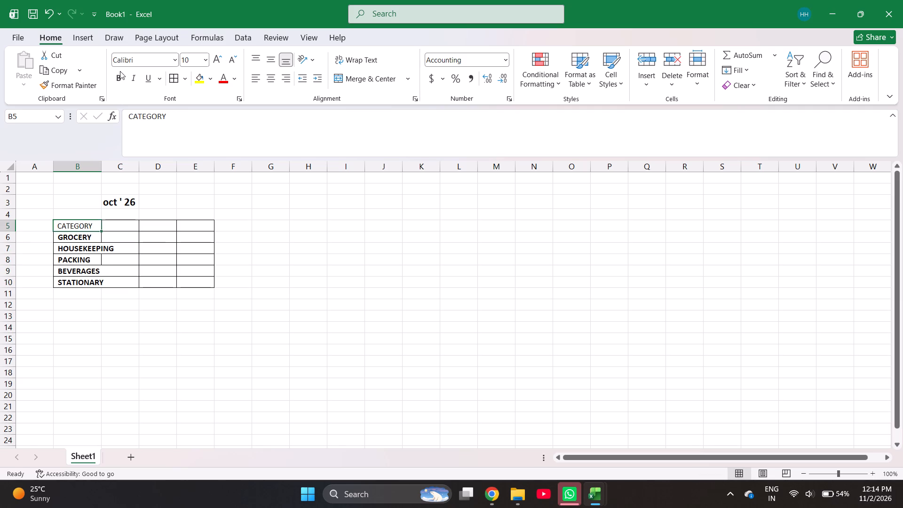
{"action": "left_click", "coordinate": [117, 75]}
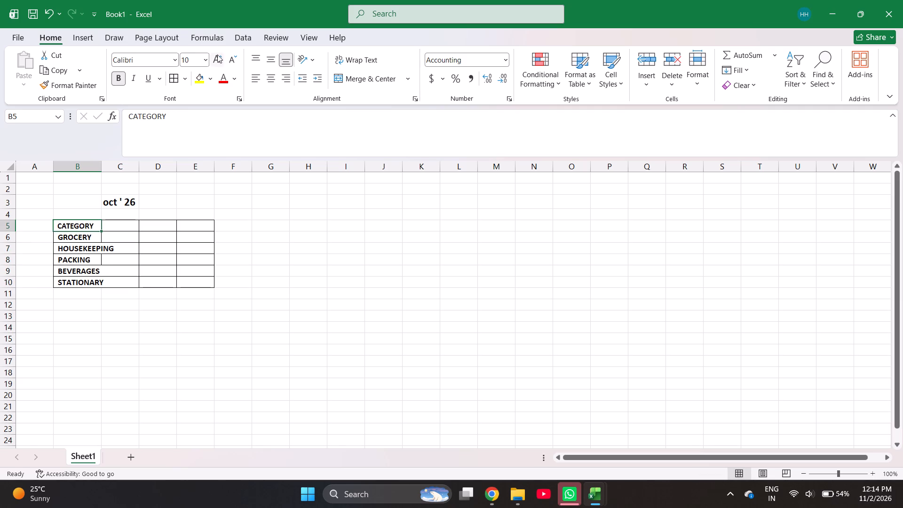
{"action": "left_click", "coordinate": [217, 55]}
{"action": "left_click", "coordinate": [217, 55]}
{"action": "left_click", "coordinate": [217, 55]}
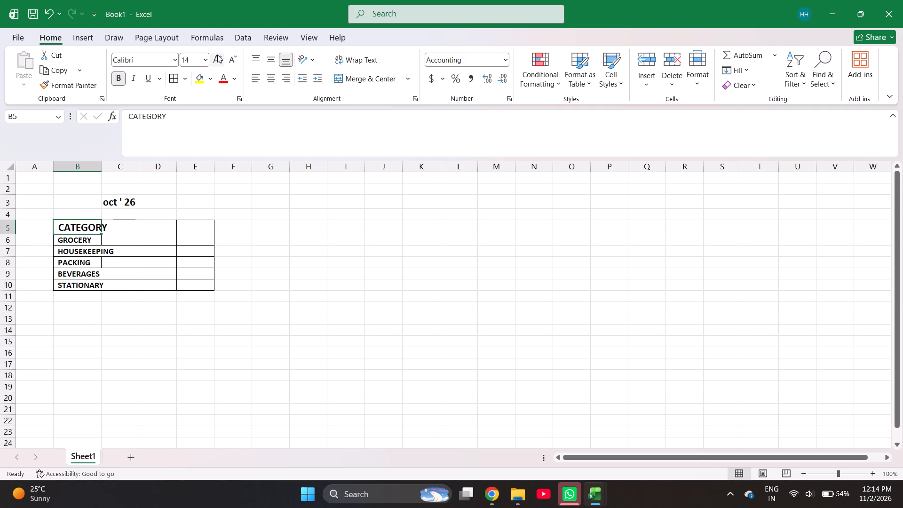
Merge cells B5:C5 for the CATEGORY header without centring the text.
{"action": "left_click_drag", "start_coordinate": [95, 225], "coordinate": [116, 260]}
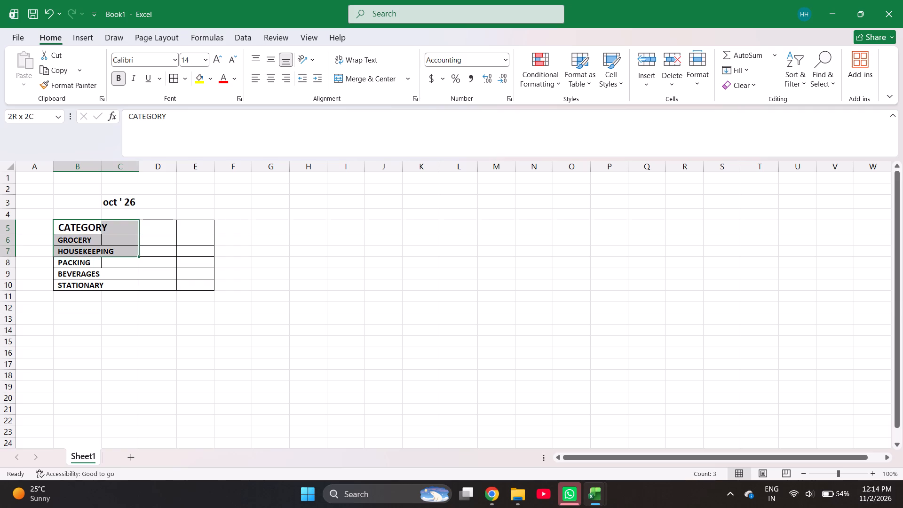
{"action": "left_click_drag", "start_coordinate": [116, 260], "coordinate": [133, 230]}
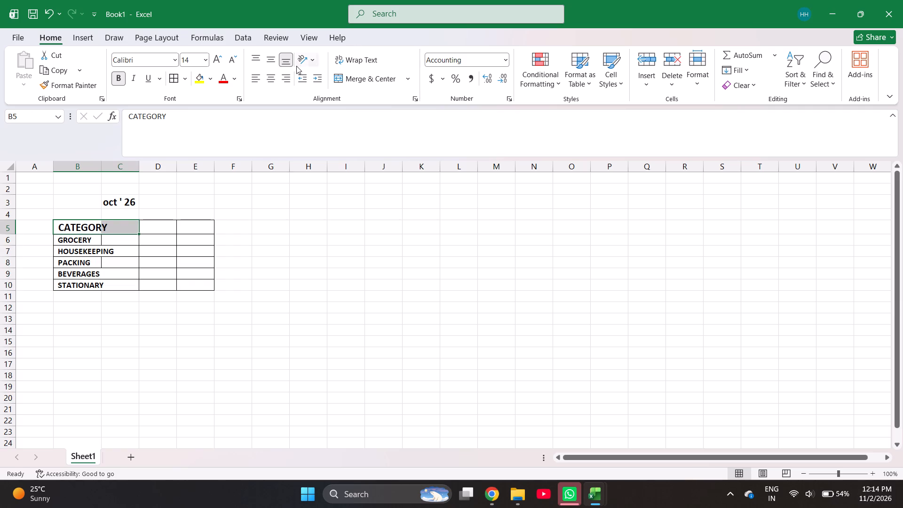
{"action": "left_click", "coordinate": [184, 84]}
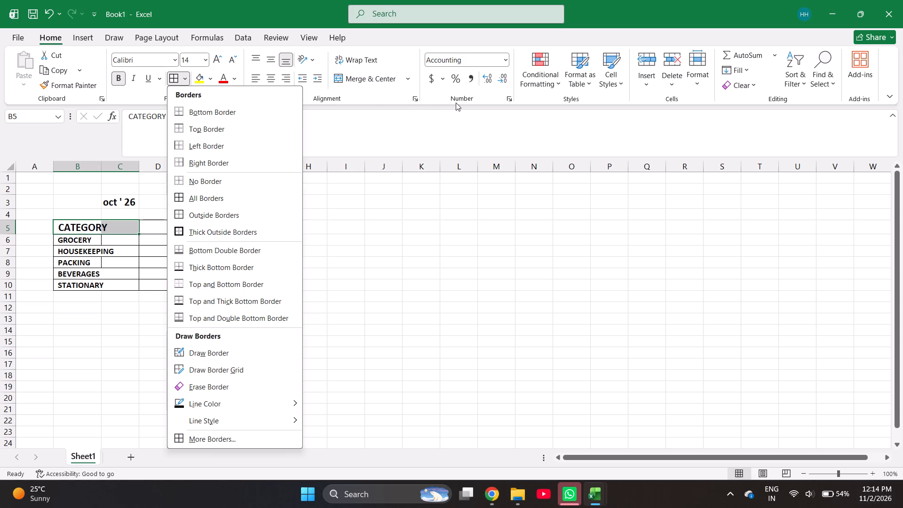
{"action": "left_click", "coordinate": [403, 76]}
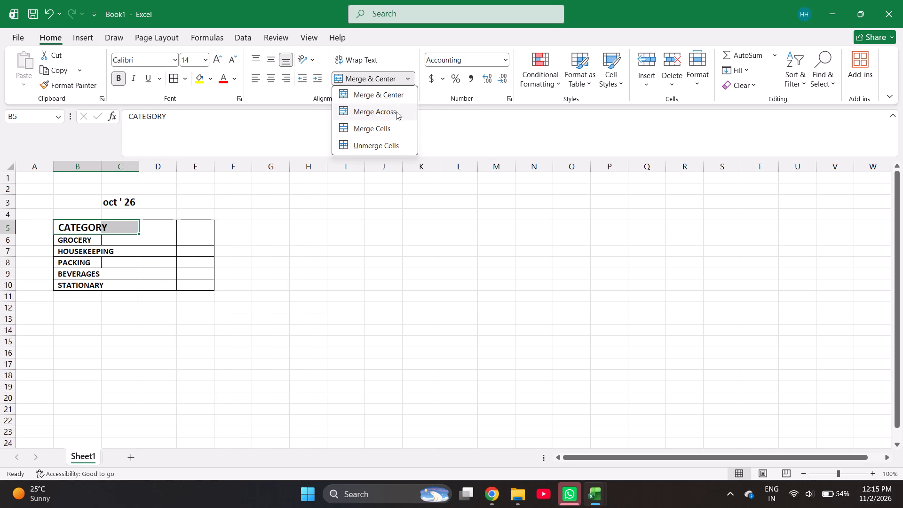
{"action": "left_click", "coordinate": [392, 127]}
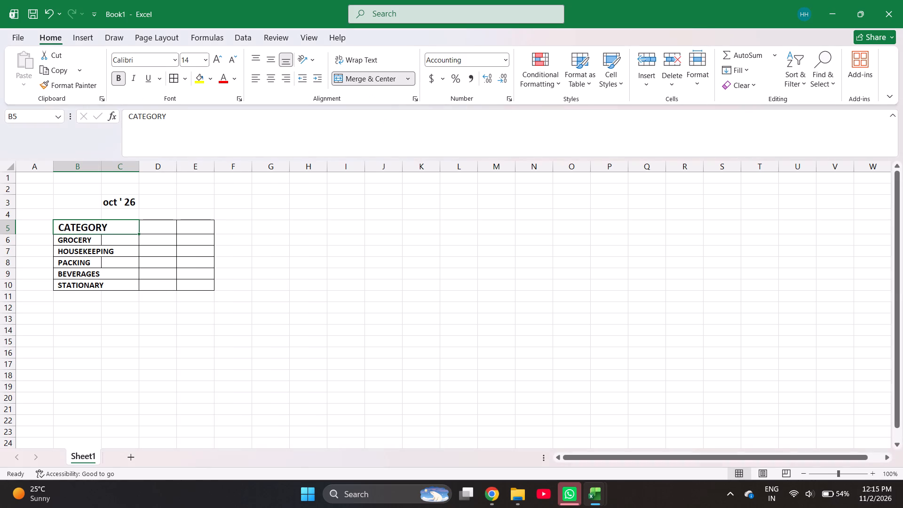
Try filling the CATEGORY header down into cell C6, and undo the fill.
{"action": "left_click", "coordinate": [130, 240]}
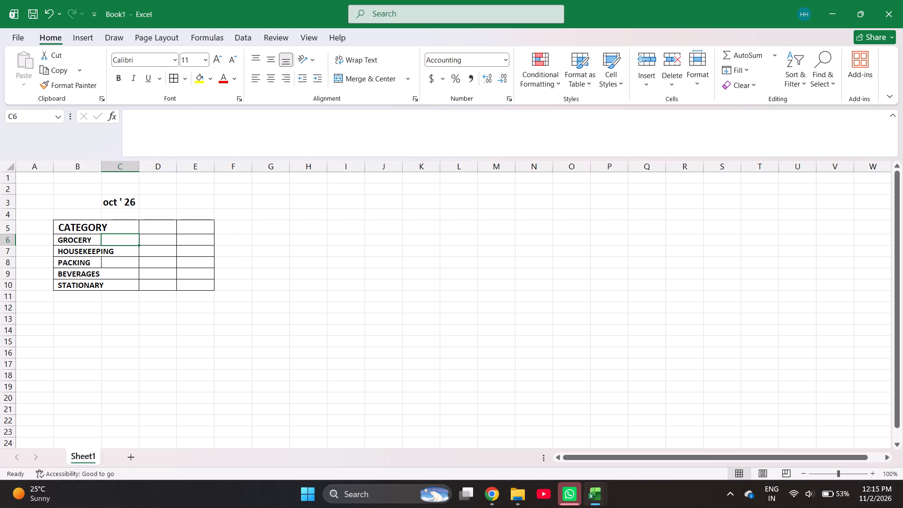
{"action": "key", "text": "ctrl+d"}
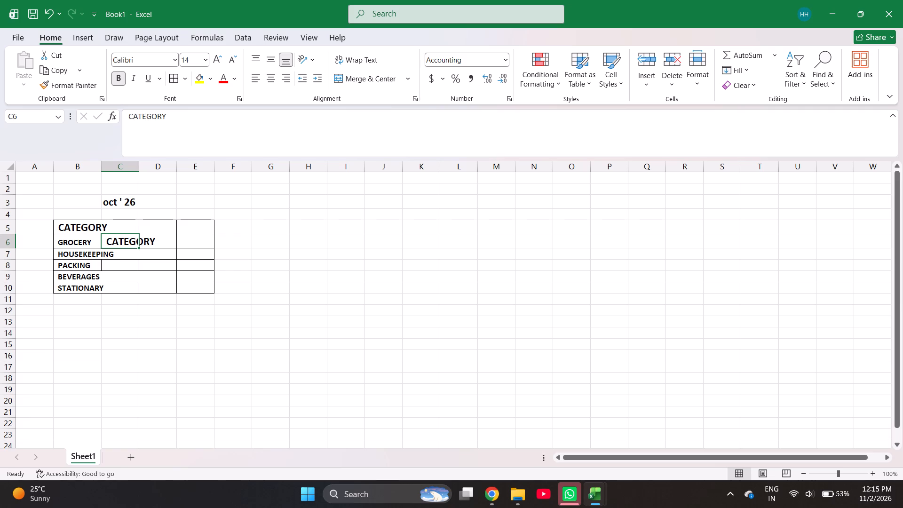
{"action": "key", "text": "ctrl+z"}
Merge and centre the GROCERY label across cells B6:C6.
{"action": "key", "text": "shift+Left"}
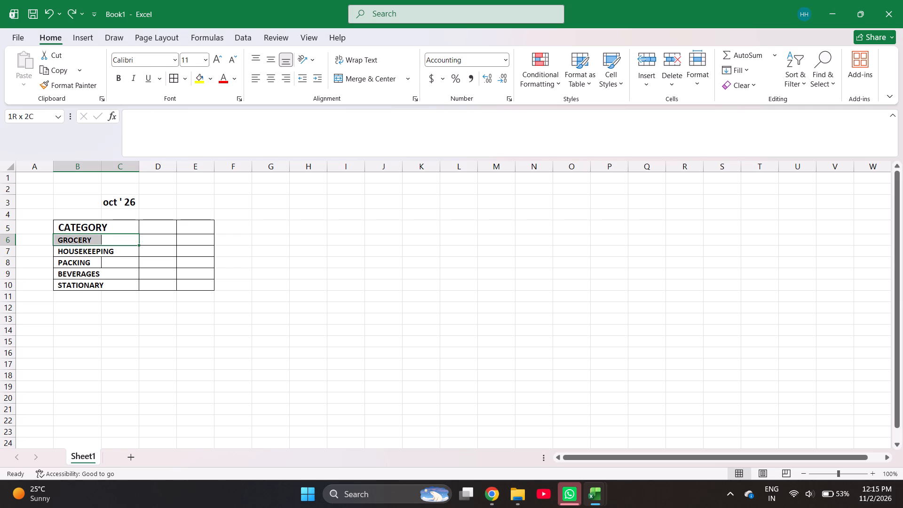
{"action": "left_click", "coordinate": [388, 76]}
{"action": "left_click", "coordinate": [407, 78]}
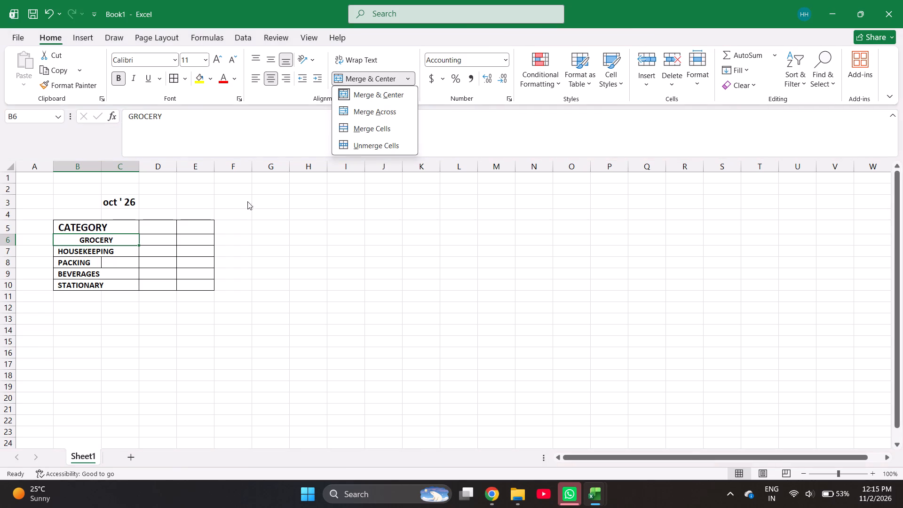
{"action": "left_click", "coordinate": [110, 247]}
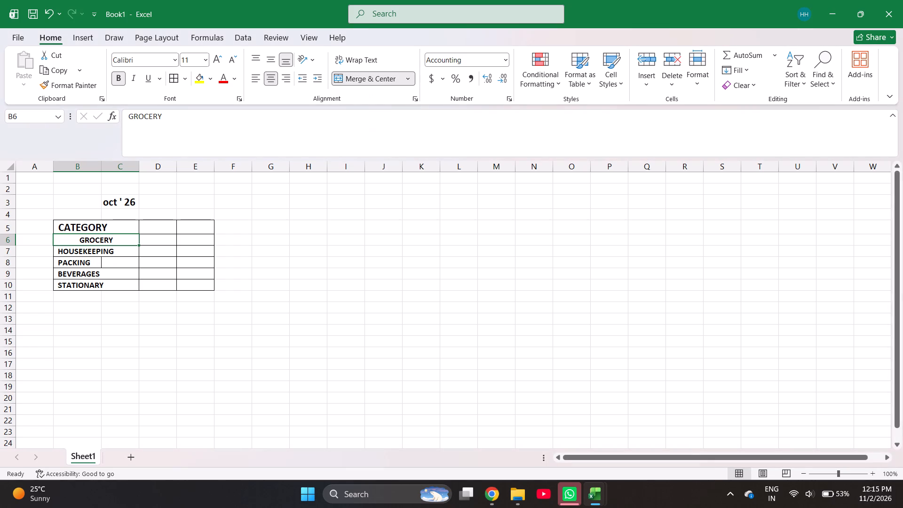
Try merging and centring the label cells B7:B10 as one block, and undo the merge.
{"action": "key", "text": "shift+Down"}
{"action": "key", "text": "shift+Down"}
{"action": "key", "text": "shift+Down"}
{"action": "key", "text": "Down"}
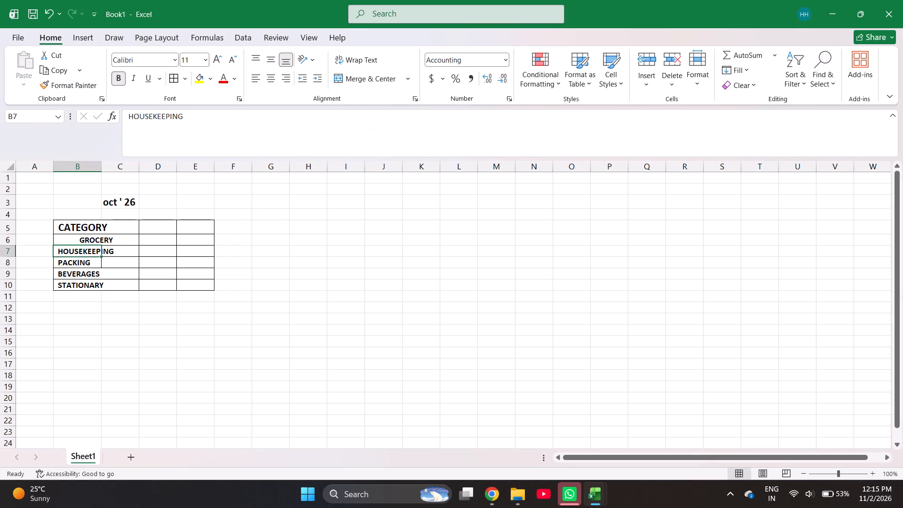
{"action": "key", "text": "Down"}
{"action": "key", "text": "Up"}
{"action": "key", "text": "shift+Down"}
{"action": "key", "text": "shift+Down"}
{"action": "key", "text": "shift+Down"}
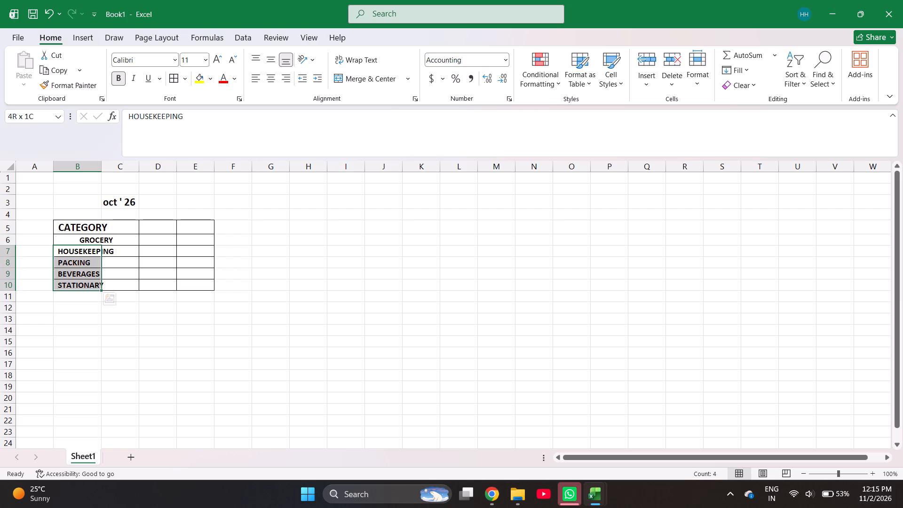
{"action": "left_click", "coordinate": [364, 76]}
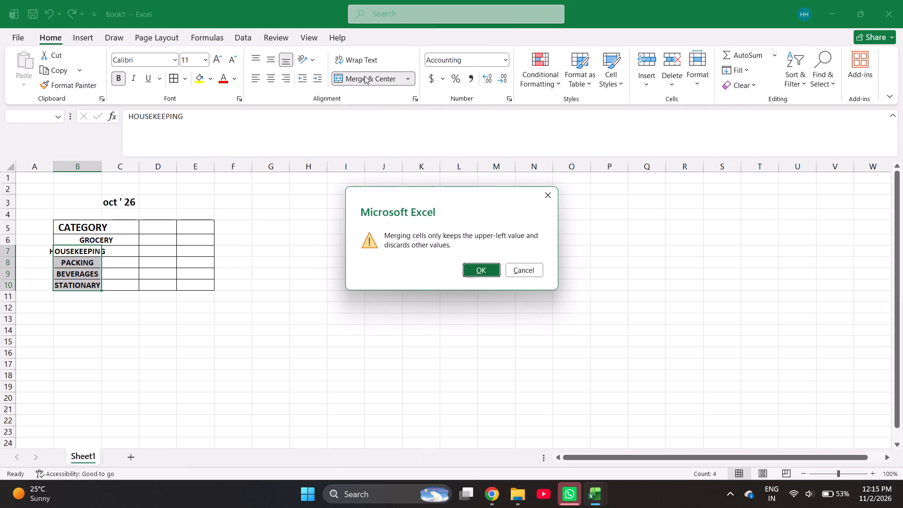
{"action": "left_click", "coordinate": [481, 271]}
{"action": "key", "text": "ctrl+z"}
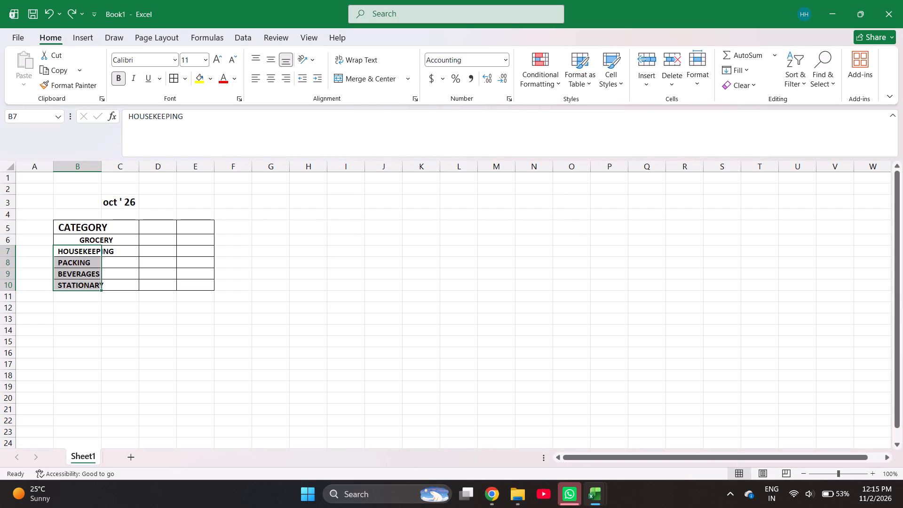
Merge and centre the HOUSEKEEPING, PACKING and BEVERAGES labels across columns B and C, row by row in rows 7 to 9.
{"action": "left_click", "coordinate": [119, 251]}
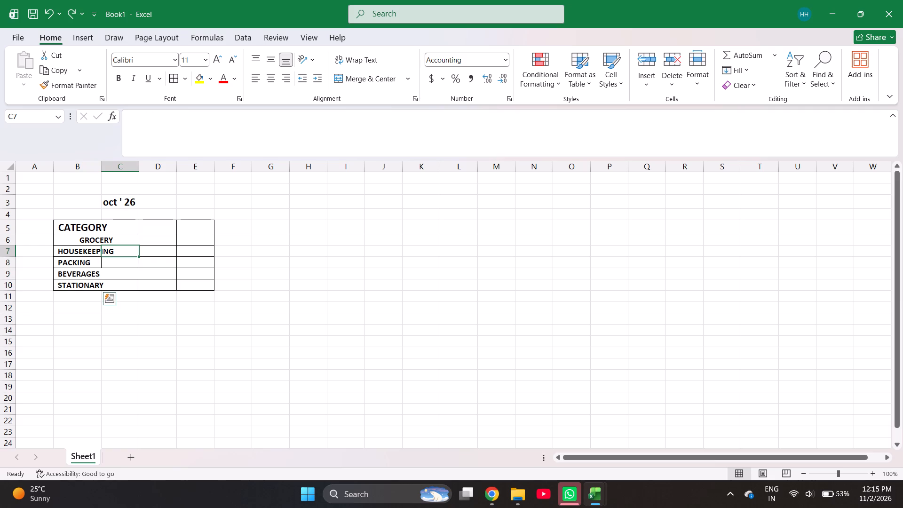
{"action": "key", "text": "shift+Left"}
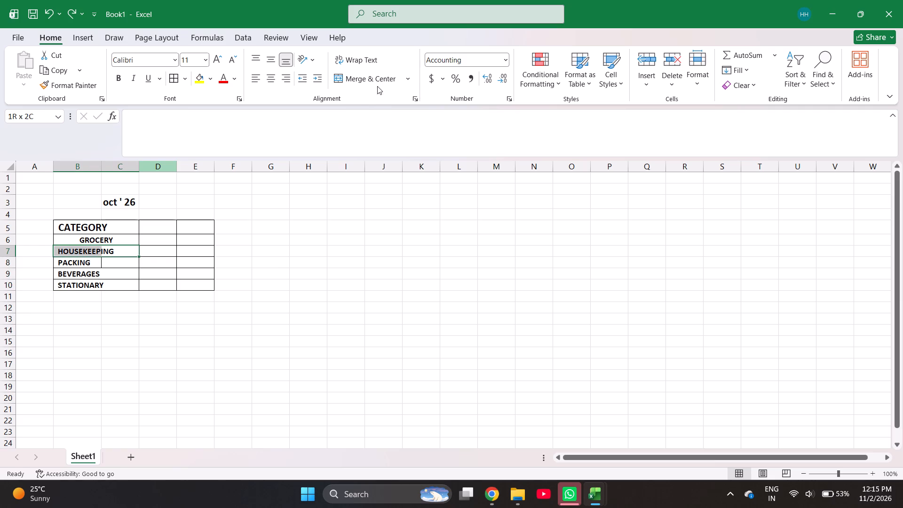
{"action": "left_click", "coordinate": [378, 81]}
{"action": "key", "text": "Down"}
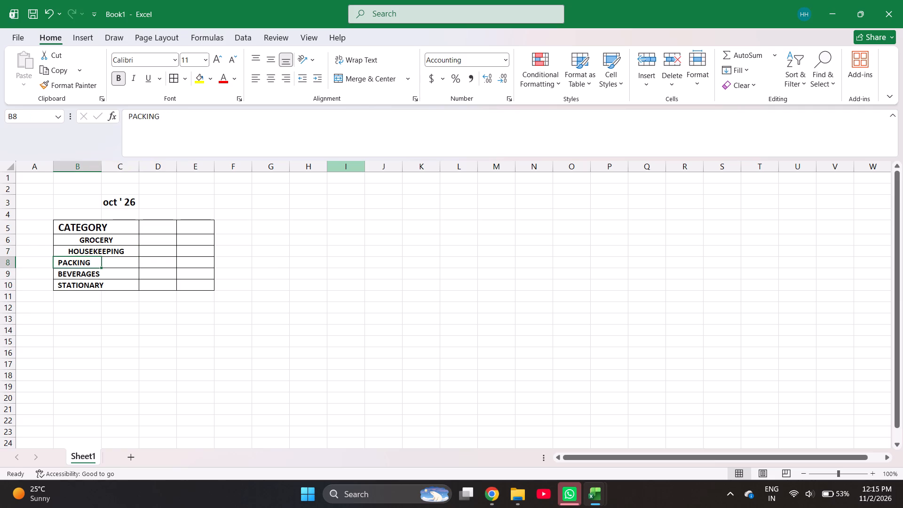
{"action": "key", "text": "shift+Right"}
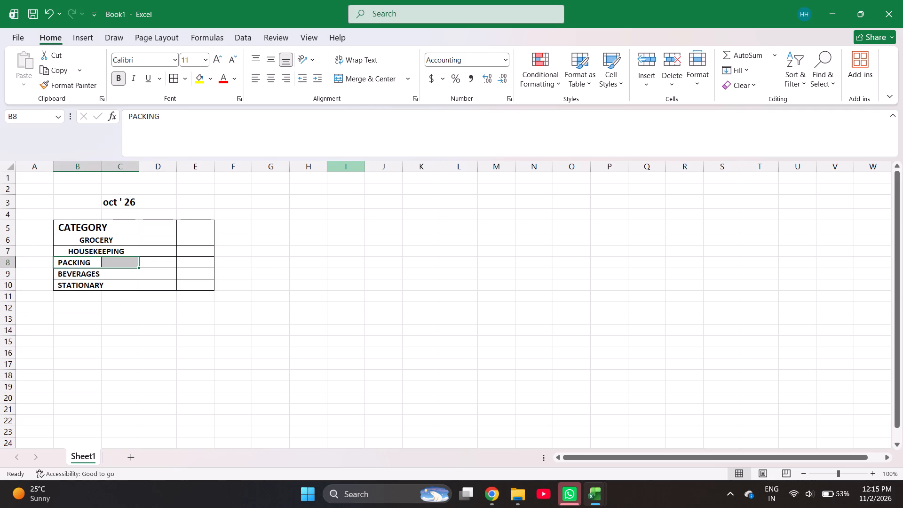
{"action": "left_click", "coordinate": [374, 78]}
{"action": "key", "text": "Down"}
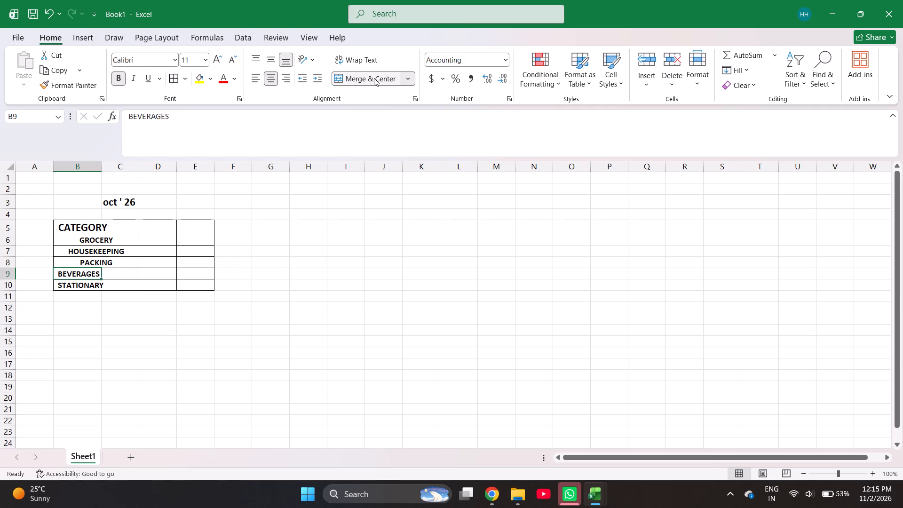
{"action": "key", "text": "shift+Right"}
{"action": "left_click", "coordinate": [374, 78]}
{"action": "key", "text": "Down"}
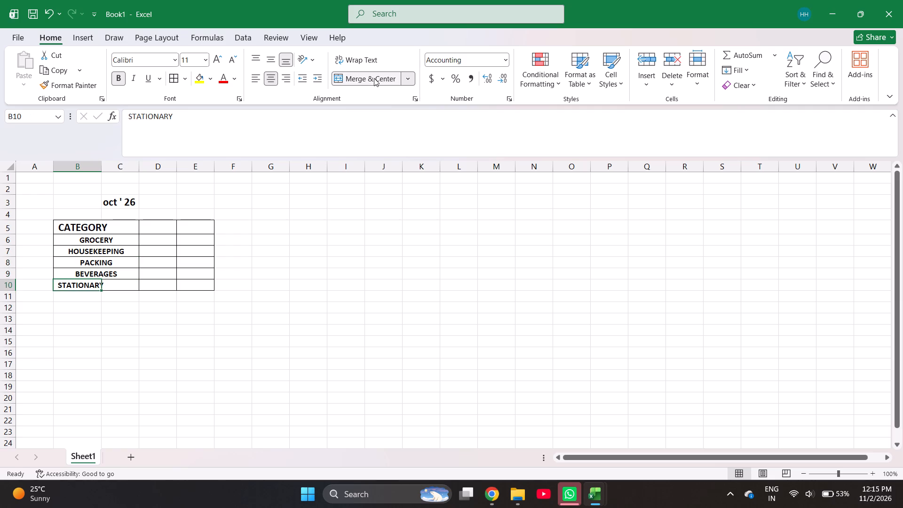
Merge and centre the STATIONARY label across cells B10:C10.
{"action": "key", "text": "Insert"}
{"action": "key", "text": "Insert"}
{"action": "key", "text": "Down"}
{"action": "key", "text": "Up"}
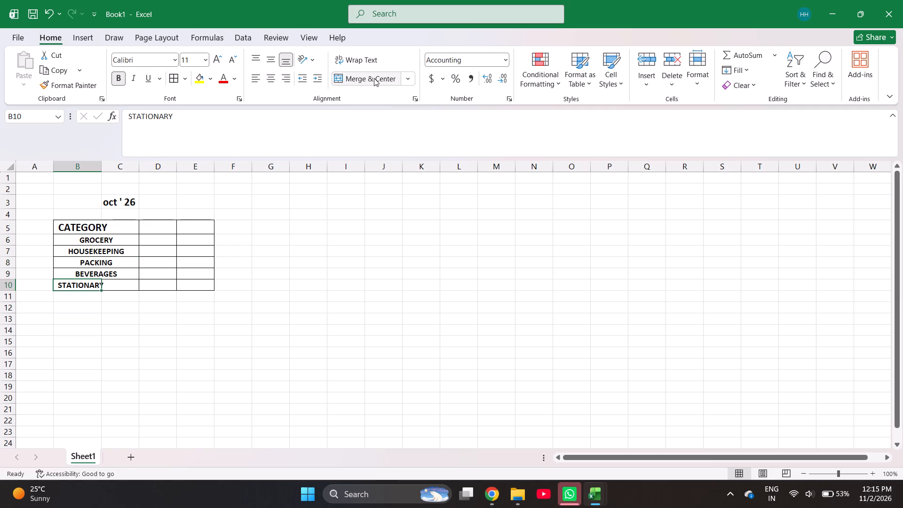
{"action": "key", "text": "shift+Right"}
{"action": "left_click", "coordinate": [374, 78]}
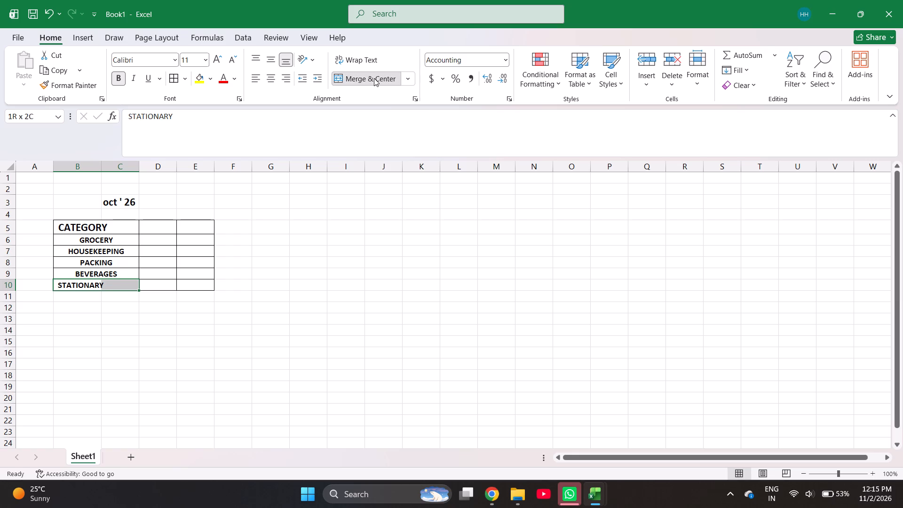
{"action": "key", "text": "Down"}
{"action": "key", "text": "Down"}
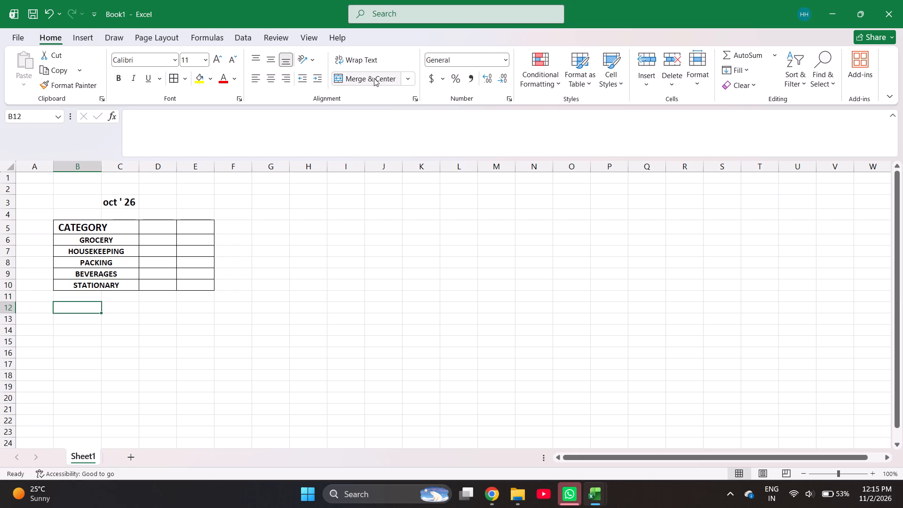
Merge and centre the empty header cells D5:E5 beside CATEGORY.
{"action": "key", "text": "Page_Up"}
{"action": "key", "text": "Up"}
{"action": "key", "text": "Up"}
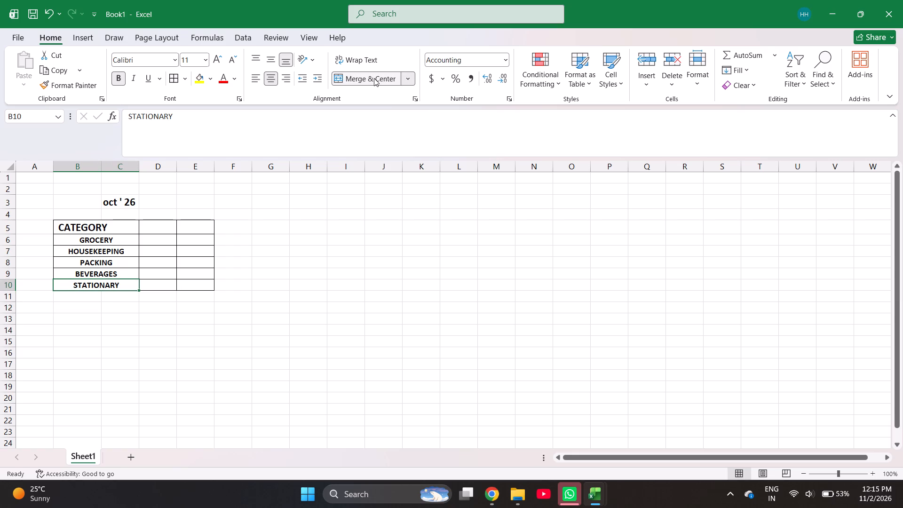
{"action": "key", "text": "Right"}
{"action": "key", "text": "Up"}
{"action": "key", "text": "Up"}
{"action": "key", "text": "Up"}
{"action": "key", "text": "Up"}
{"action": "key", "text": "Up"}
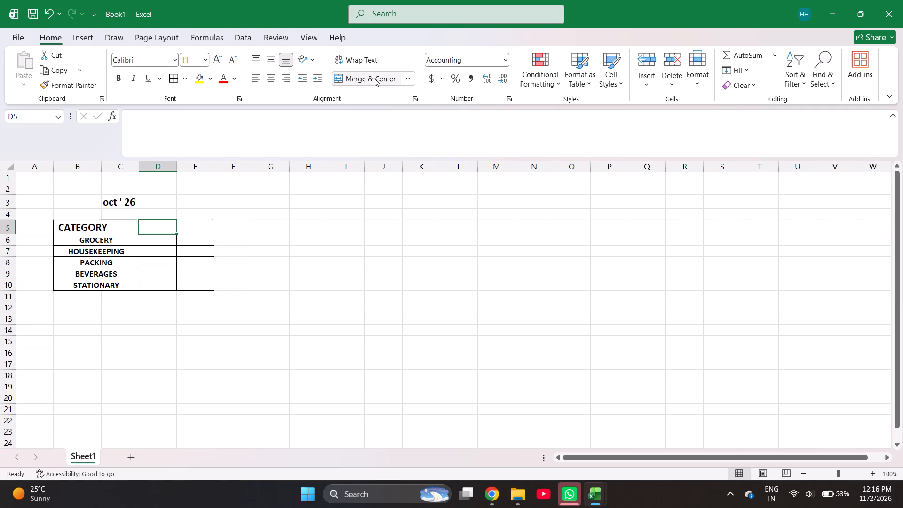
{"action": "key", "text": "shift+Right"}
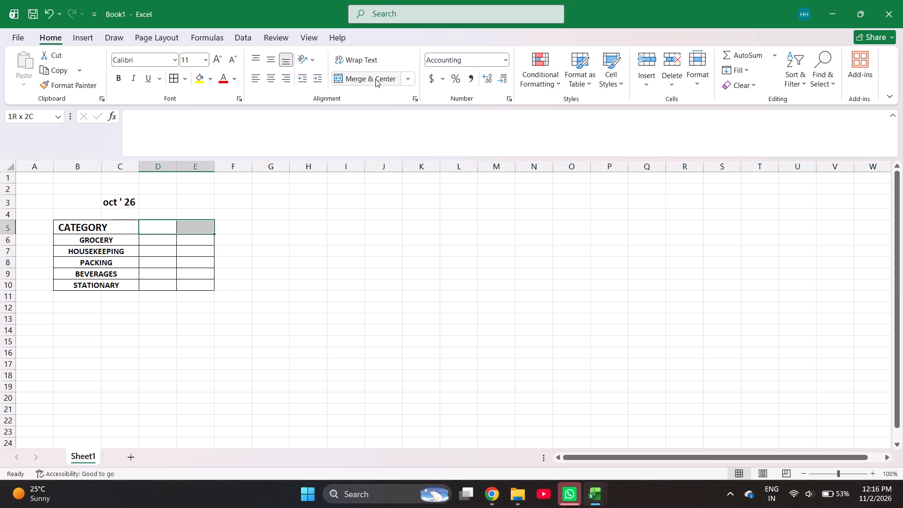
{"action": "key", "text": "shift+Down"}
{"action": "key", "text": "shift+Down"}
{"action": "key", "text": "shift+Down"}
{"action": "key", "text": "Up"}
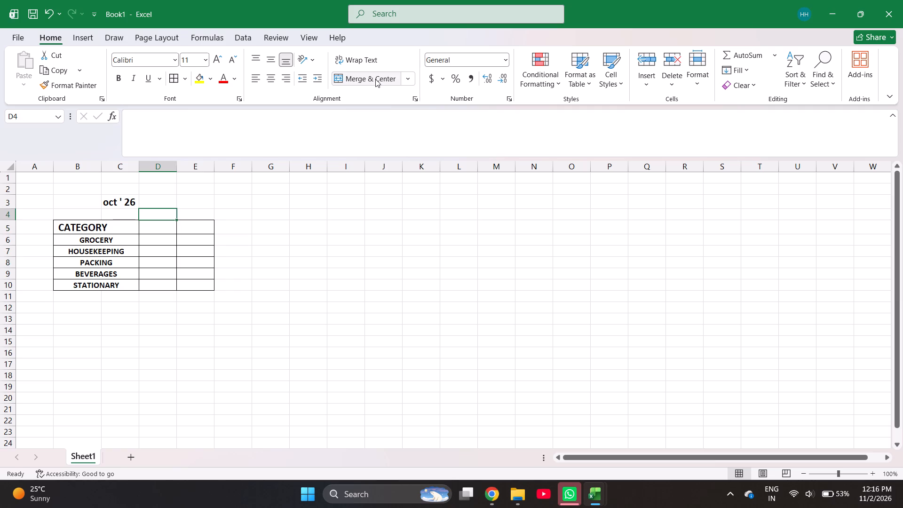
{"action": "key", "text": "Down"}
{"action": "key", "text": "shift+Right"}
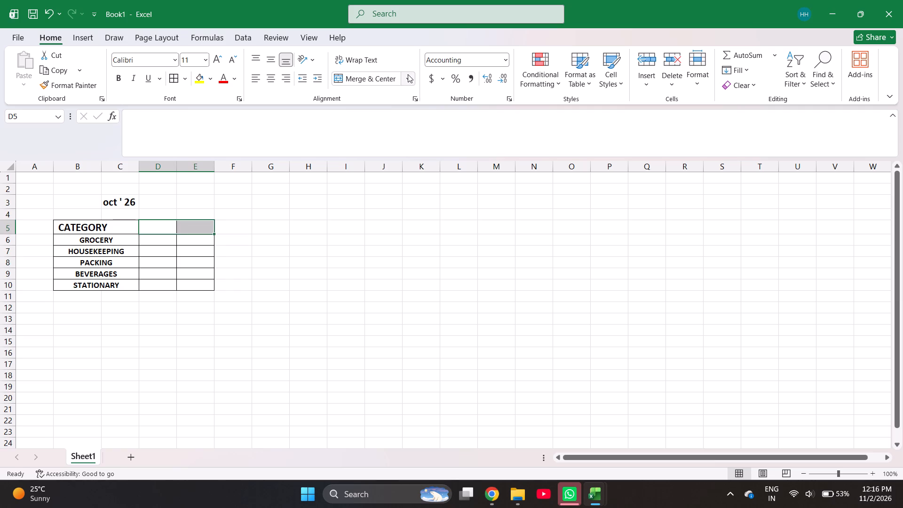
{"action": "left_click", "coordinate": [380, 80]}
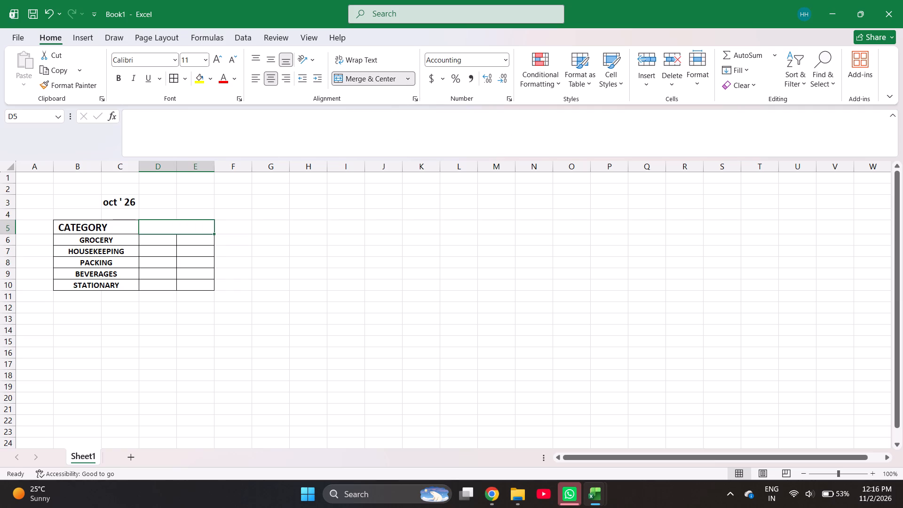
Copy the merged cell D5:E5 onto D6:E10 to merge columns D and E in each category row.
{"action": "key", "text": "Down"}
{"action": "key", "text": "Up"}
{"action": "key", "text": "ctrl+c"}
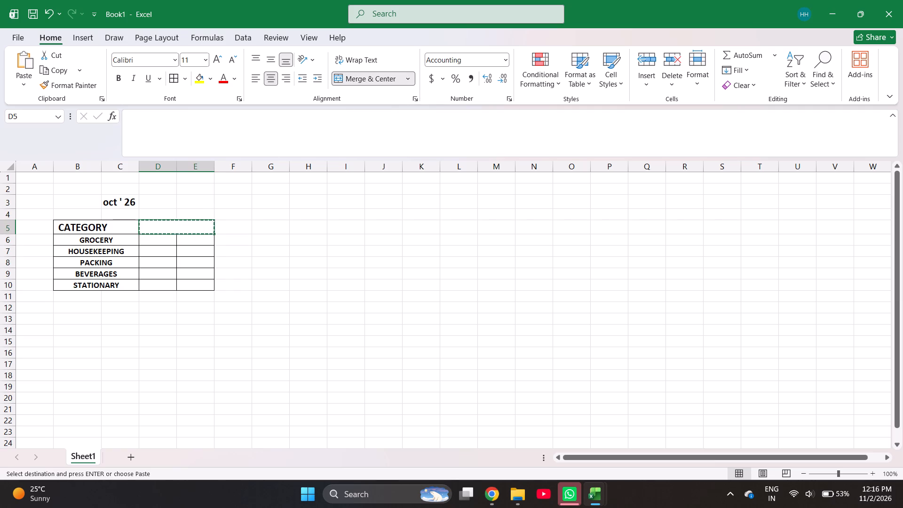
{"action": "key", "text": "Down"}
{"action": "key", "text": "shift+Right"}
{"action": "key", "text": "shift+Down"}
{"action": "key", "text": "shift+Down"}
{"action": "key", "text": "shift+Down"}
{"action": "key", "text": "shift+Down"}
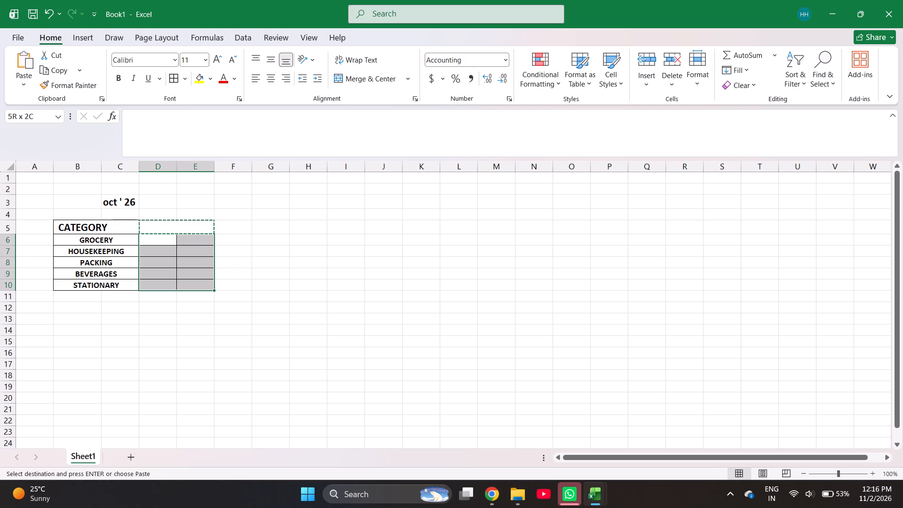
{"action": "key", "text": "ctrl+alt+v"}
{"action": "key", "text": "Down"}
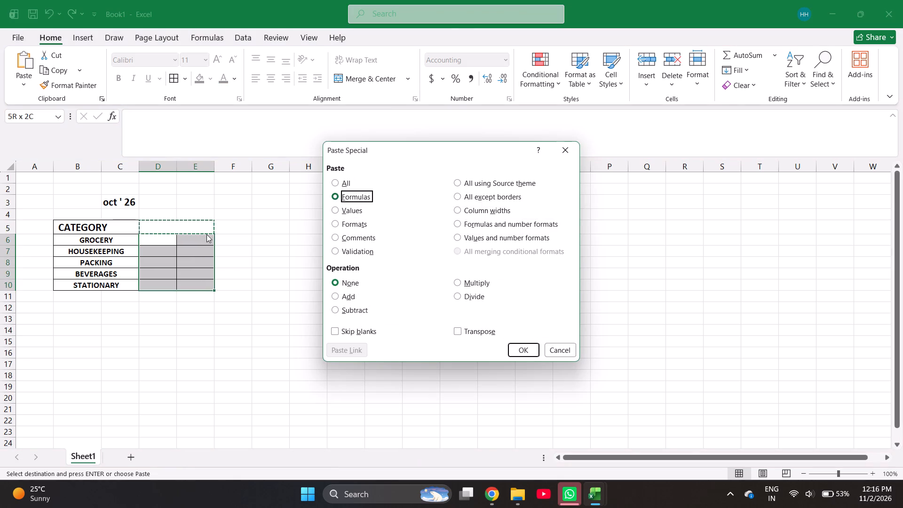
{"action": "key", "text": "Return"}
{"action": "key", "text": "Return"}
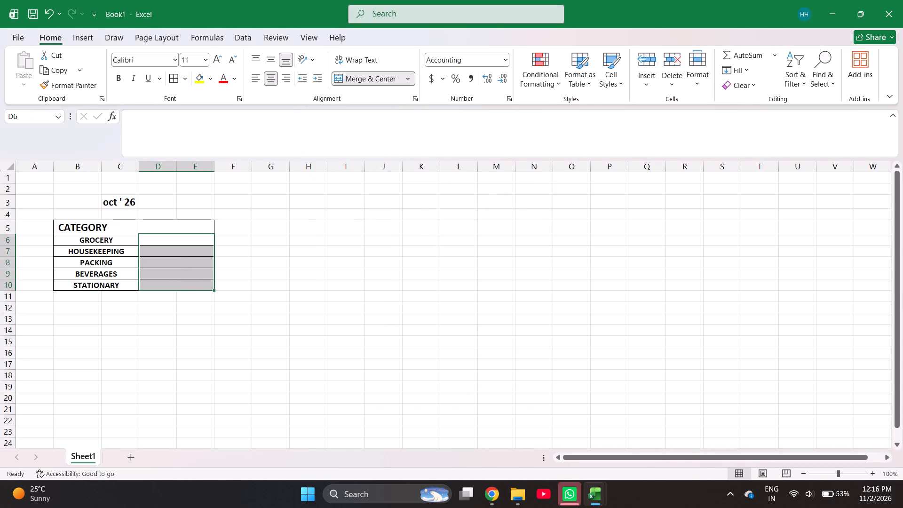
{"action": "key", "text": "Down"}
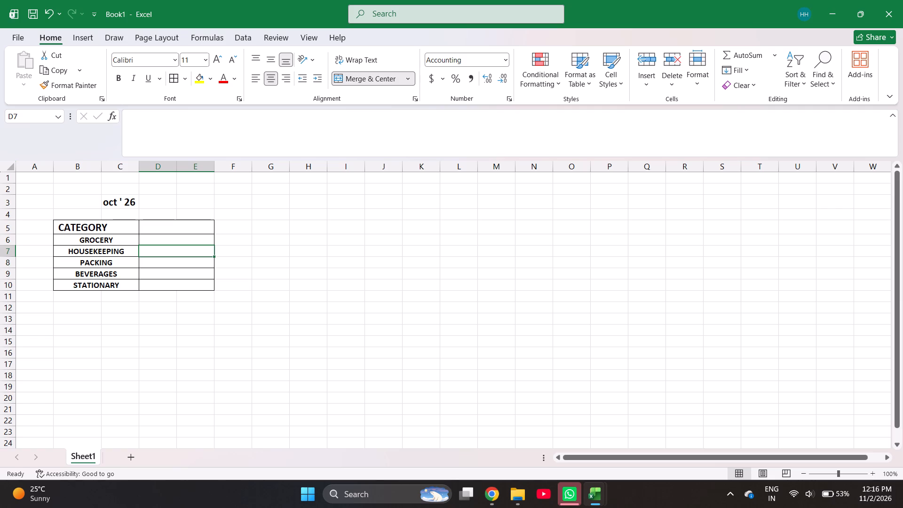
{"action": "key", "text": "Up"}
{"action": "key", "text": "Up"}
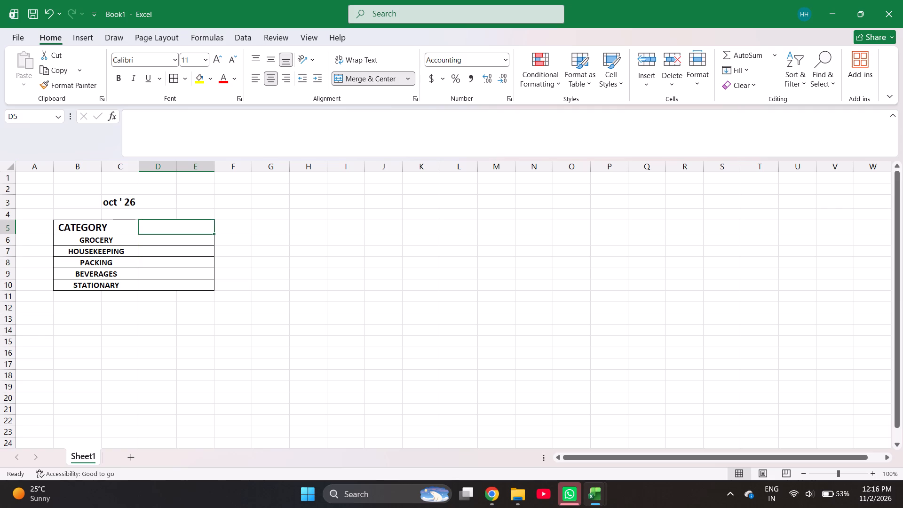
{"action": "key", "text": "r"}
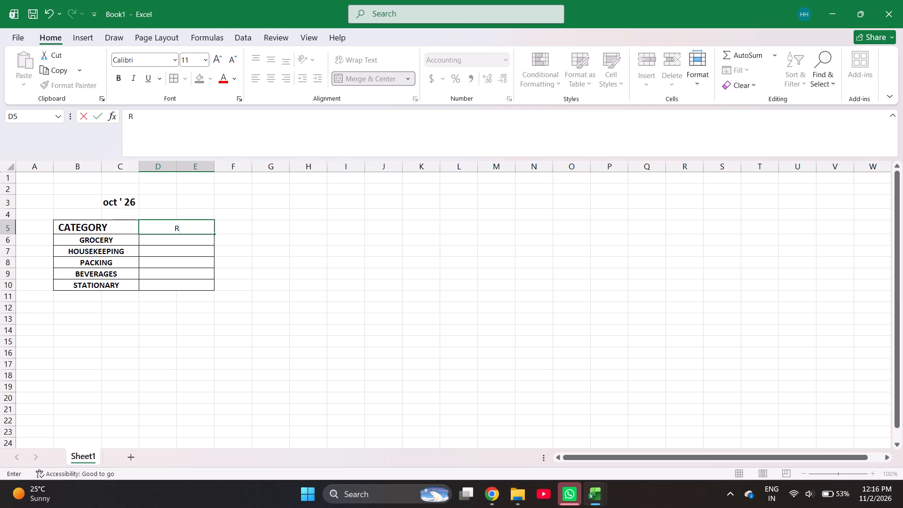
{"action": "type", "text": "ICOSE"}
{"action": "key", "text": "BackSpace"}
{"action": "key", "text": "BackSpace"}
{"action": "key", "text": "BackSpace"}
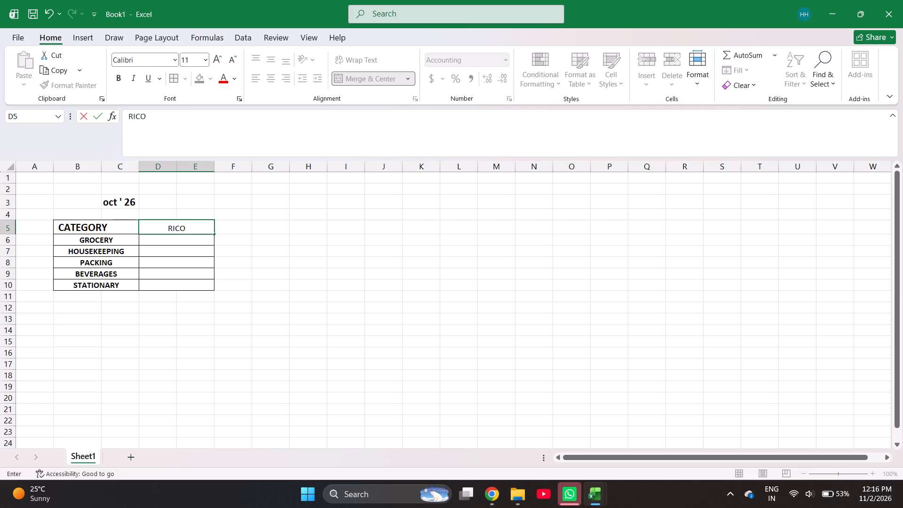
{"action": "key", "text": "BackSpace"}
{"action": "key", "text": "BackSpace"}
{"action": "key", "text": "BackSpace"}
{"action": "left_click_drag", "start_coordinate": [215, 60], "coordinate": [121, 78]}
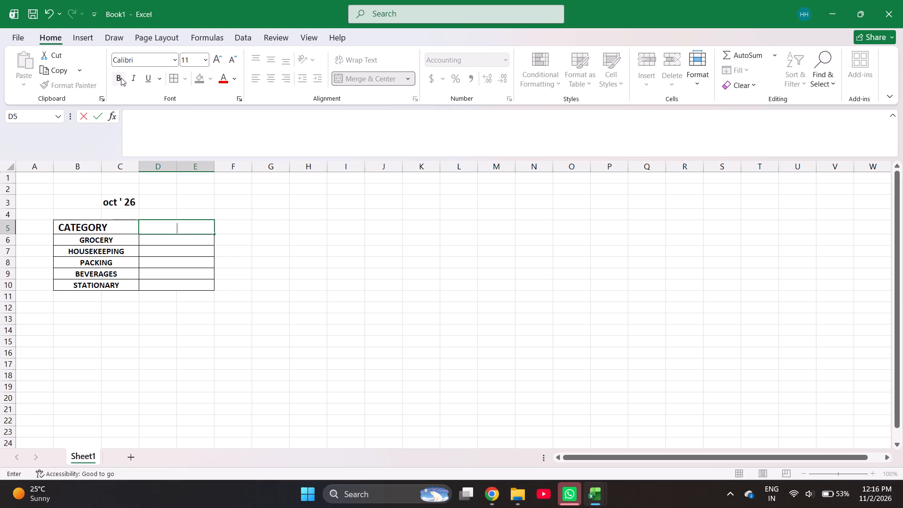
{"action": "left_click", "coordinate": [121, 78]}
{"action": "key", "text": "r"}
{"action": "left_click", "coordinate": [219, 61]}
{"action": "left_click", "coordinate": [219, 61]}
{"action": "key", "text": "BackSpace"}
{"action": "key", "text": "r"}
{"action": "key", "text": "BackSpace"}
Enter the header RKN in merged cell D5:E5, with bold on and the font size set to 12.
{"action": "left_click", "coordinate": [114, 78]}
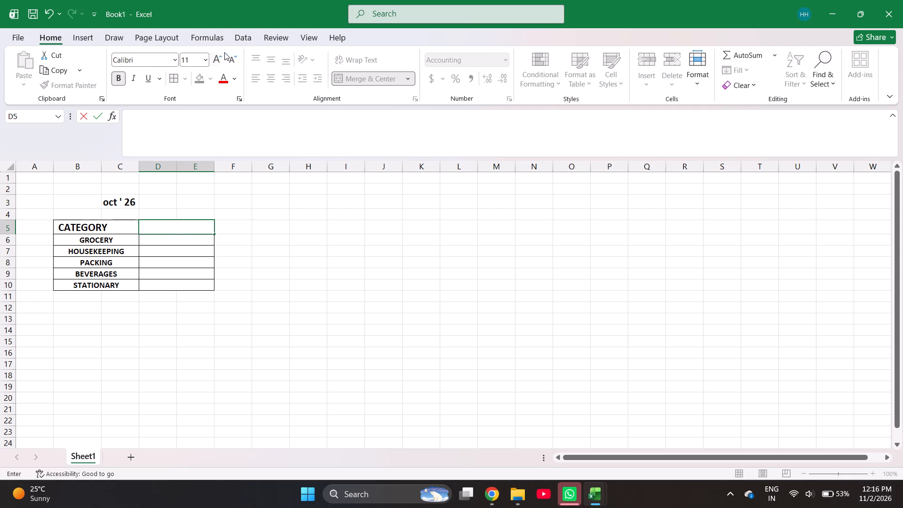
{"action": "left_click", "coordinate": [216, 56]}
{"action": "left_click", "coordinate": [216, 56]}
{"action": "key", "text": "r"}
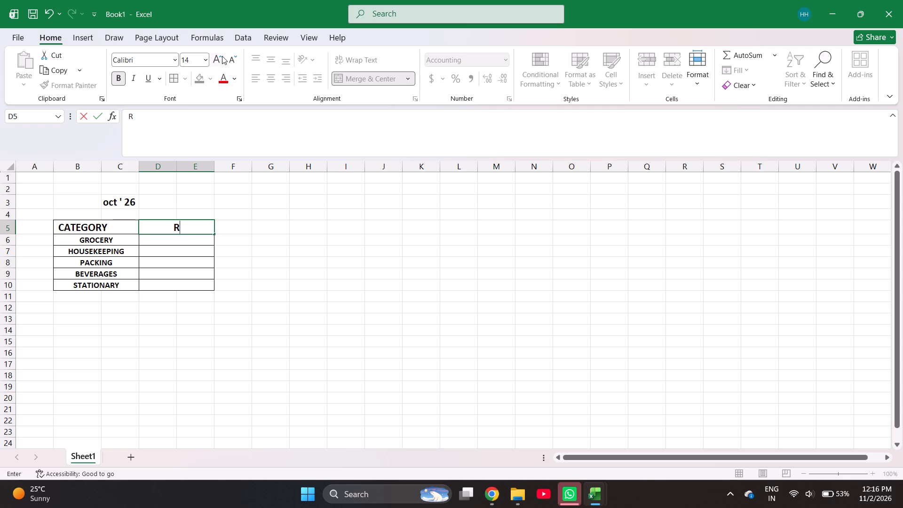
{"action": "left_click", "coordinate": [232, 56]}
{"action": "type", "text": "KN"}
{"action": "key", "text": "Left"}
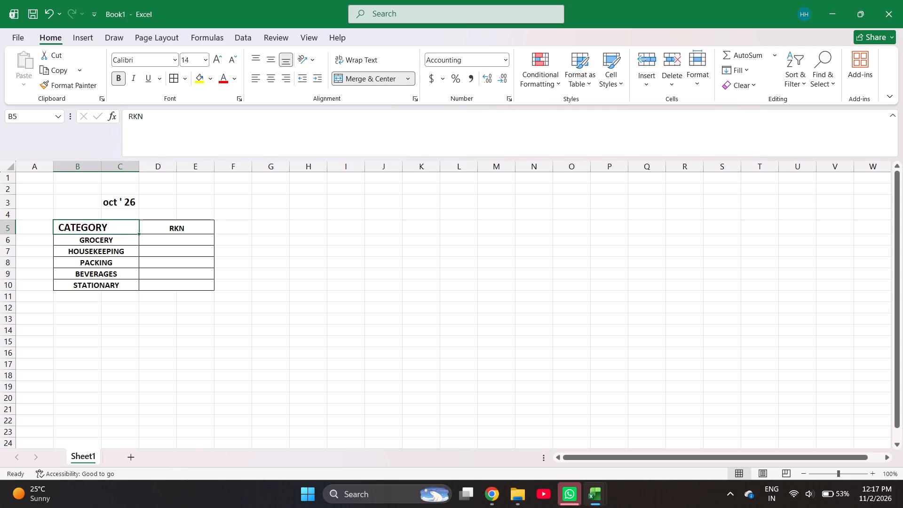
Copy the GROCERY purchase value total in cell H241 of the RICOS OCT 2026 workbook's inventory summary sheet.
{"action": "key", "text": "Down"}
{"action": "key", "text": "Right"}
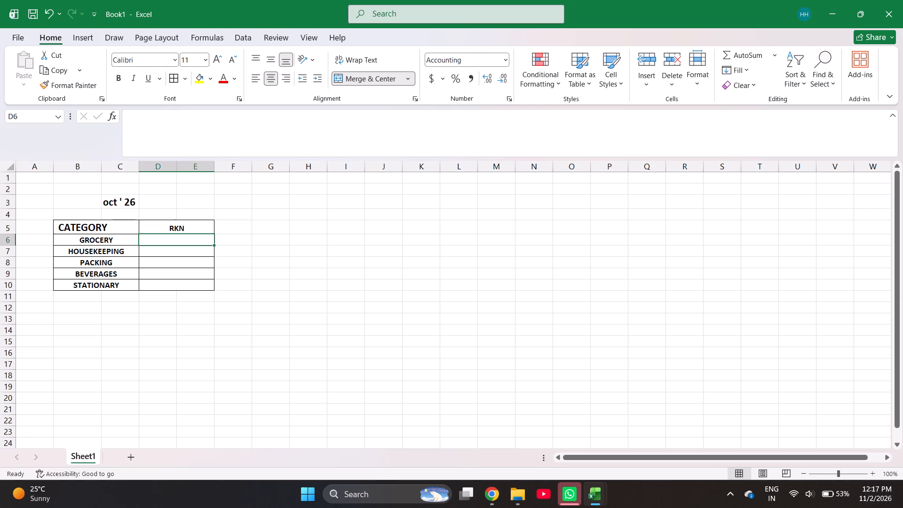
{"action": "key", "text": "alt+Tab"}
{"action": "key", "text": "Right"}
{"action": "key", "text": "Right"}
{"action": "key", "text": "Right"}
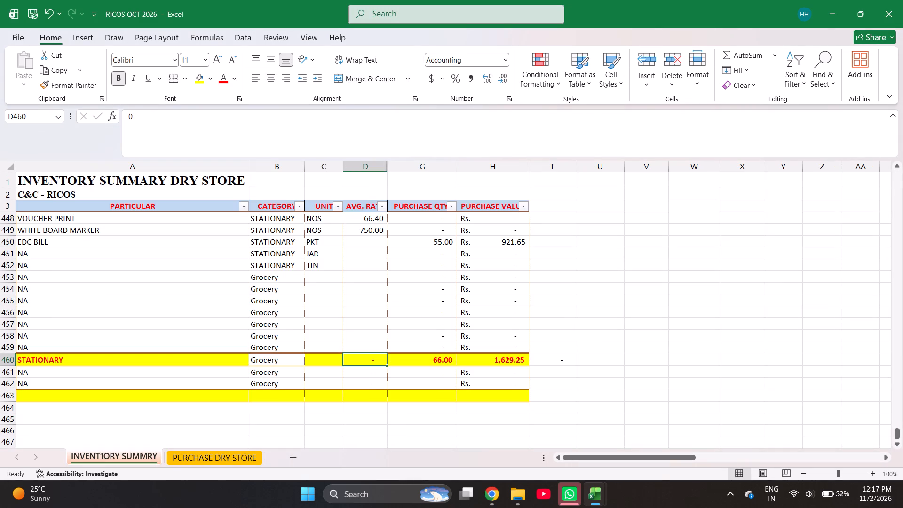
{"action": "key", "text": "Right"}
{"action": "key", "text": "Right"}
{"action": "key", "text": "Right"}
{"action": "key", "text": "ctrl+Up"}
{"action": "key", "text": "ctrl+Up"}
{"action": "key", "text": "ctrl+Up"}
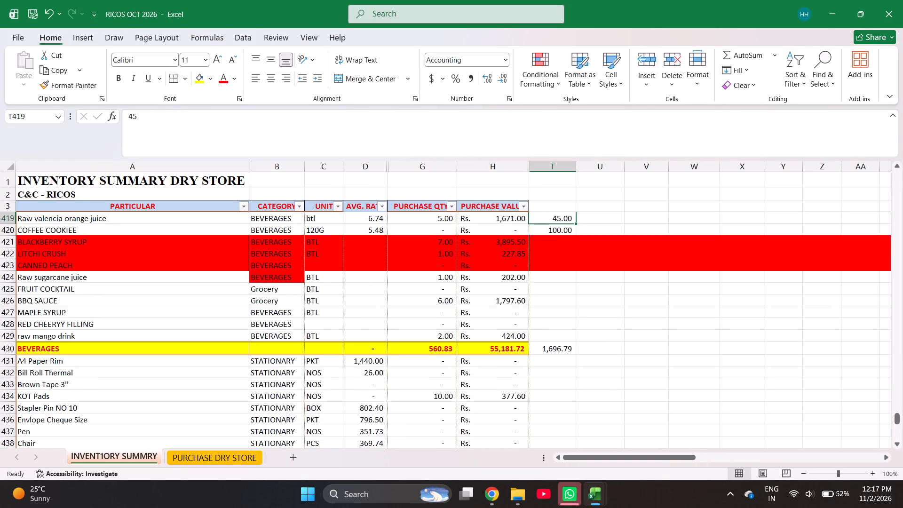
{"action": "key", "text": "ctrl+Up"}
{"action": "key", "text": "ctrl+Up"}
{"action": "key", "text": "ctrl+Up"}
{"action": "key", "text": "ctrl+Up"}
{"action": "key", "text": "ctrl+Up"}
{"action": "key", "text": "ctrl+Up"}
{"action": "key", "text": "ctrl+Up"}
{"action": "key", "text": "ctrl+Up"}
{"action": "key", "text": "ctrl+Up"}
{"action": "key", "text": "ctrl+Up"}
{"action": "key", "text": "ctrl+Up"}
{"action": "key", "text": "ctrl+Up"}
{"action": "key", "text": "ctrl+Up"}
{"action": "key", "text": "ctrl+Up"}
{"action": "key", "text": "ctrl+Up"}
{"action": "key", "text": "ctrl+Up"}
{"action": "key", "text": "ctrl+Up"}
{"action": "key", "text": "ctrl+Up"}
{"action": "key", "text": "ctrl+Up"}
{"action": "key", "text": "ctrl+Up"}
{"action": "key", "text": "ctrl+Up"}
{"action": "key", "text": "ctrl+Up"}
{"action": "key", "text": "ctrl+Up"}
{"action": "key", "text": "ctrl+Up"}
{"action": "key", "text": "ctrl+Up"}
{"action": "key", "text": "ctrl+Up"}
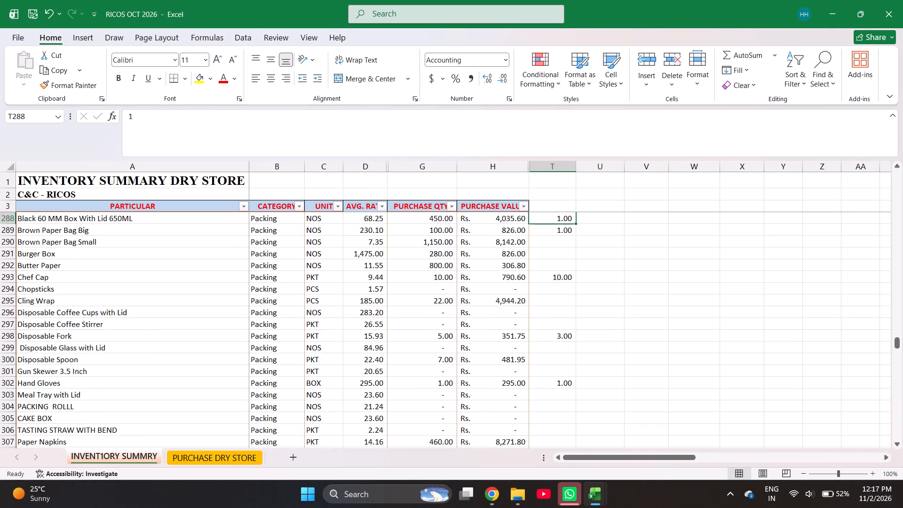
{"action": "key", "text": "Down"}
{"action": "key", "text": "Down"}
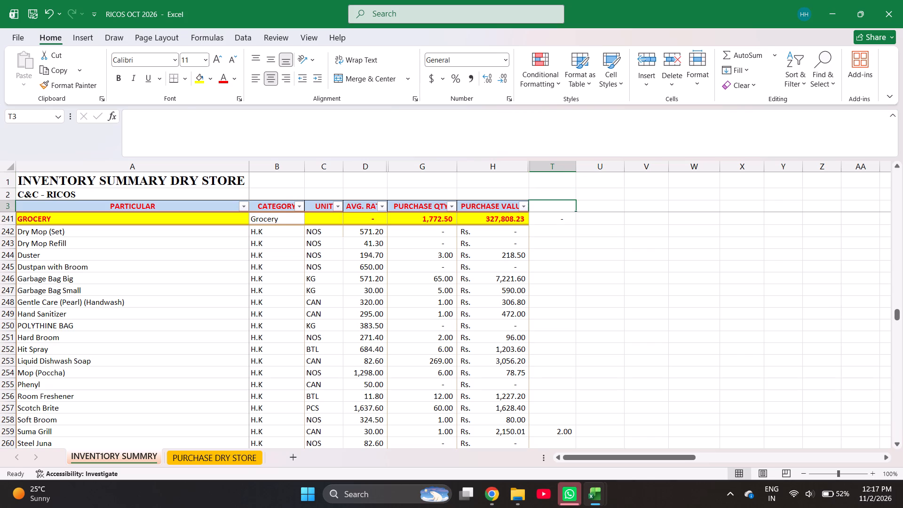
{"action": "key", "text": "ctrl+Down"}
{"action": "key", "text": "Left"}
{"action": "key", "text": "ctrl+c"}
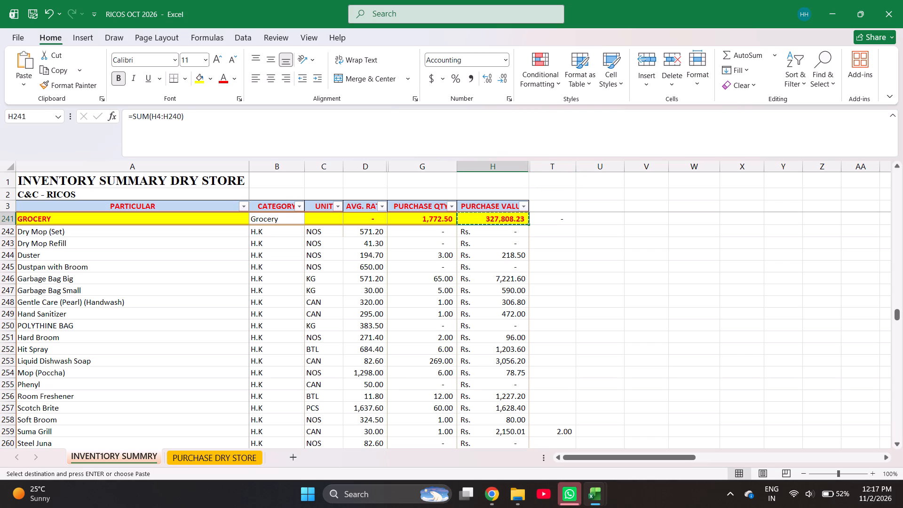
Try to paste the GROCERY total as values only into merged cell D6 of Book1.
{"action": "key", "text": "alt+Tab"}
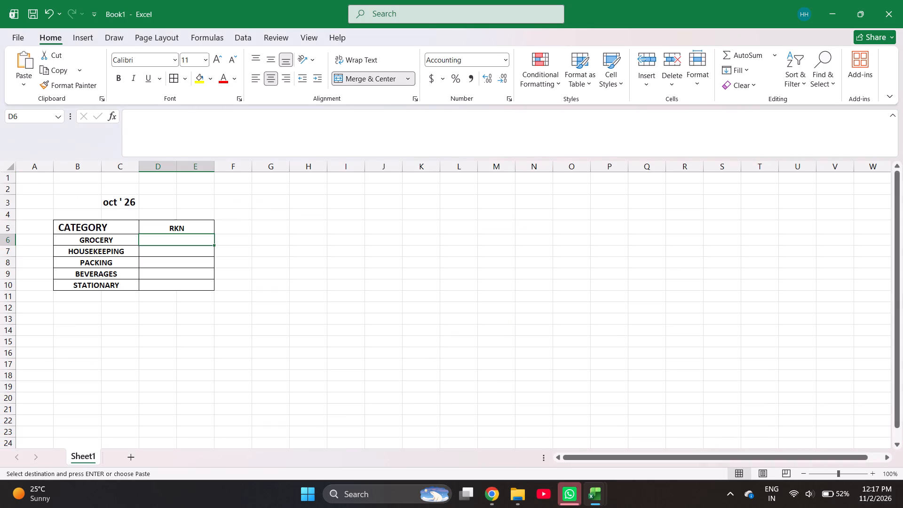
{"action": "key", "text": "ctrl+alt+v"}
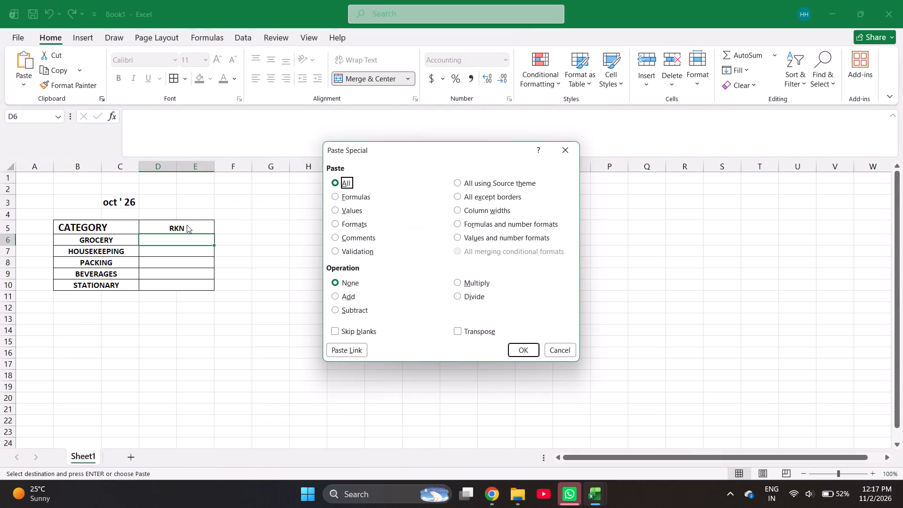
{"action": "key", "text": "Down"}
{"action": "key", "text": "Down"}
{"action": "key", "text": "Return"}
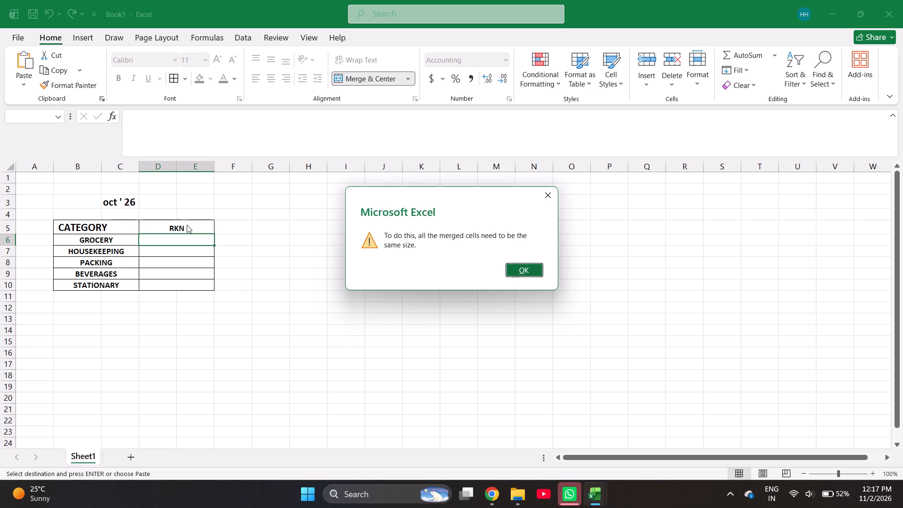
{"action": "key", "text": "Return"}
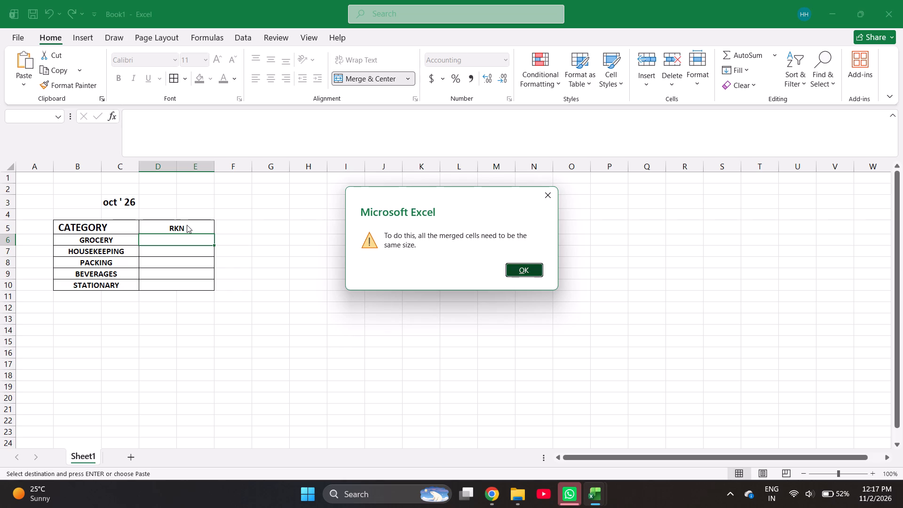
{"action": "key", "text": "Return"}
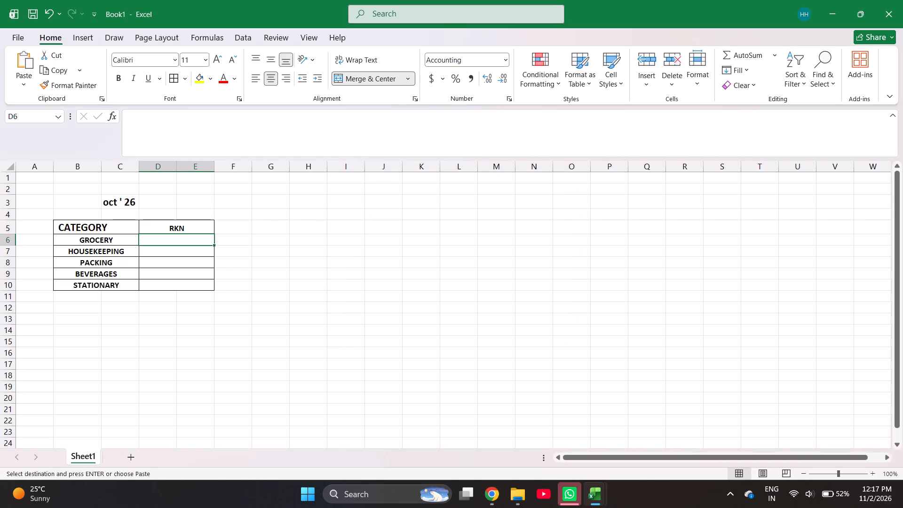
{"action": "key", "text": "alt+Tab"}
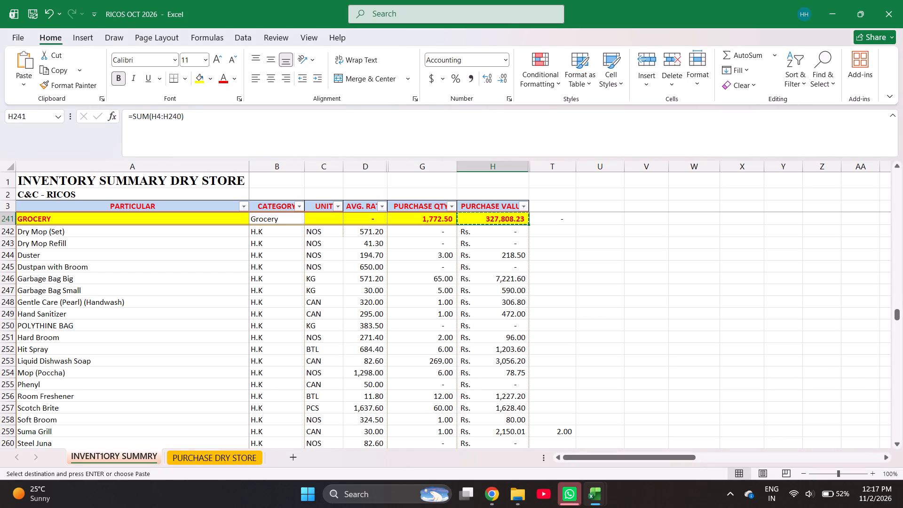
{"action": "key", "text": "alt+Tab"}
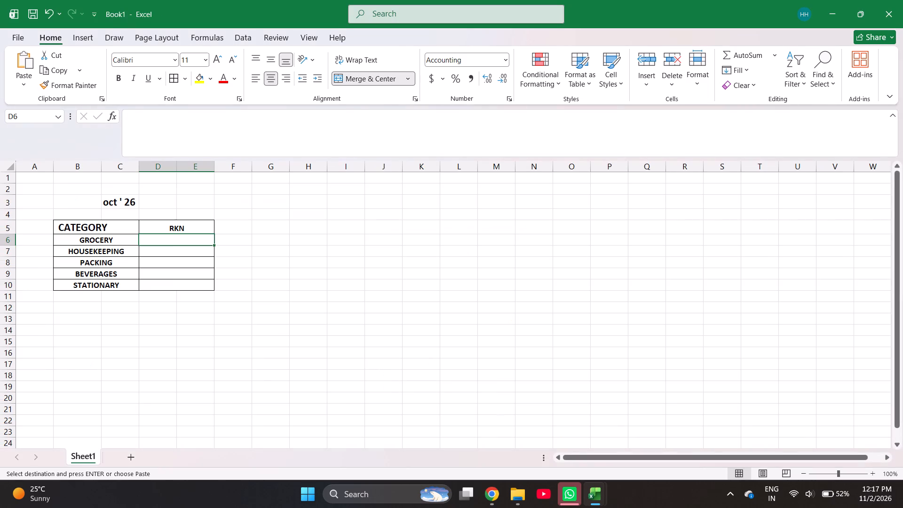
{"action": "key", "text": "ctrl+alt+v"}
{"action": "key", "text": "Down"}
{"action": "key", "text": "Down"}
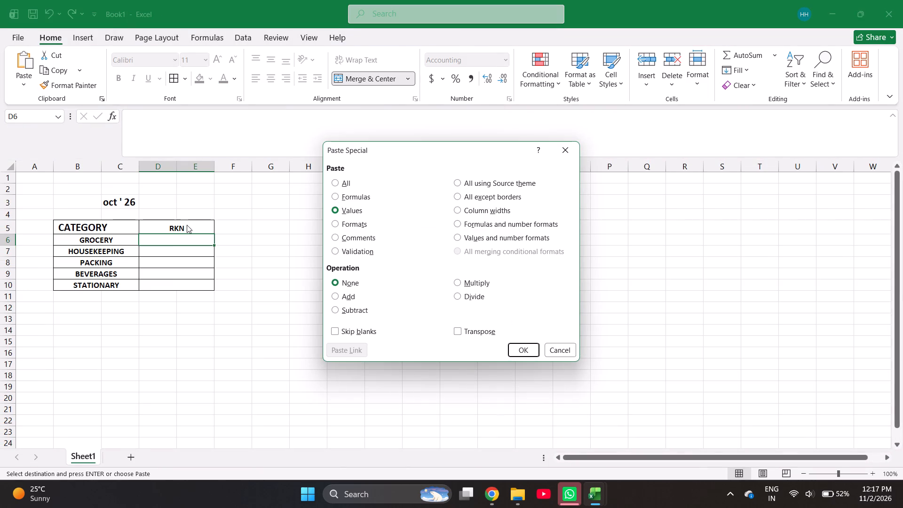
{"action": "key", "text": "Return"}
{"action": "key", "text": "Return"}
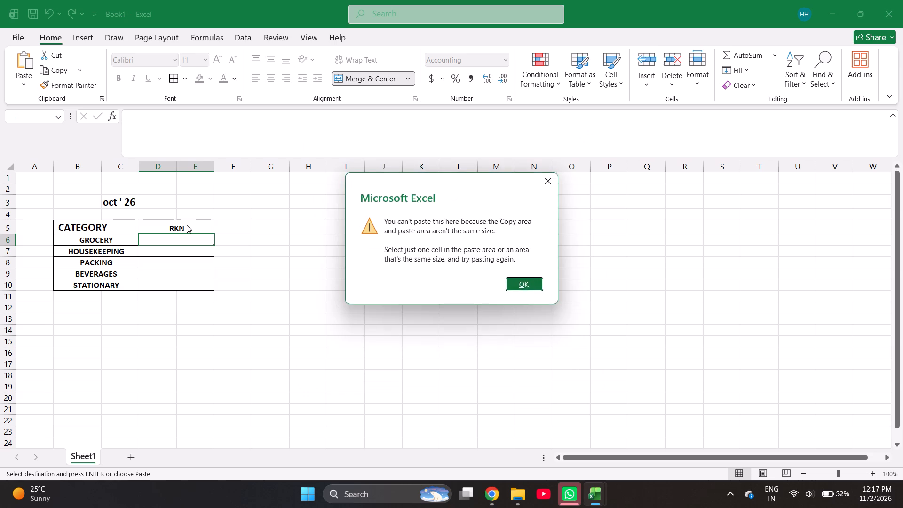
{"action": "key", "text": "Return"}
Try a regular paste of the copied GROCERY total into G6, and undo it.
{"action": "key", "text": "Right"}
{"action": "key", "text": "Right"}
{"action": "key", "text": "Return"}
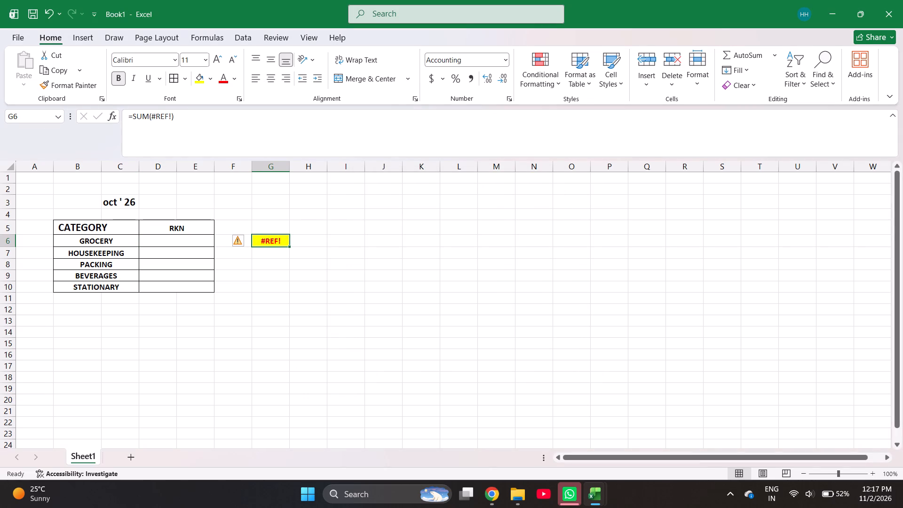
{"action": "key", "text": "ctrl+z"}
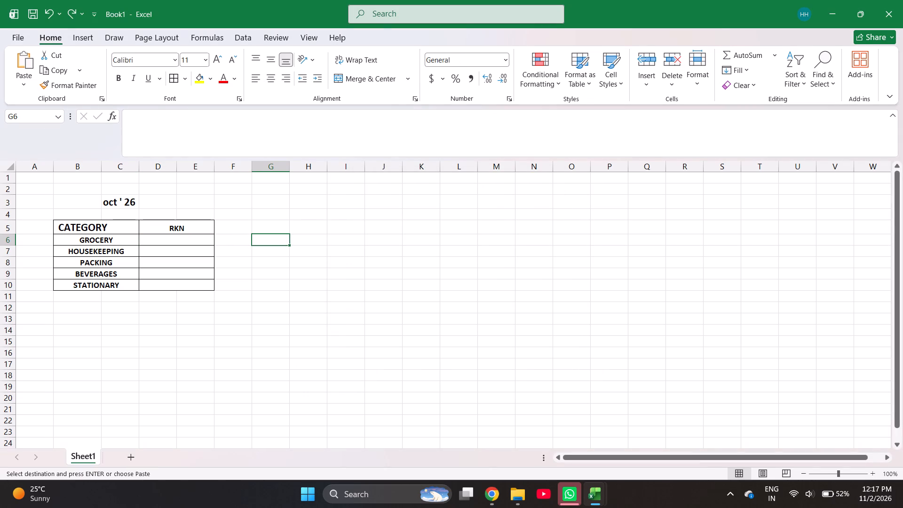
Paste the copied GROCERY total as values only into helper cell G6.
{"action": "type", "text": "ES"}
{"action": "key", "text": "Down"}
{"action": "key", "text": "Down"}
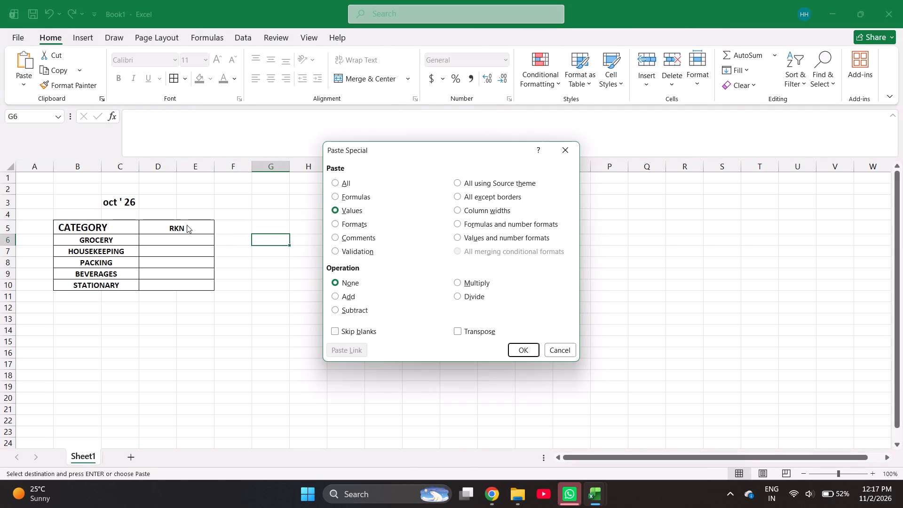
{"action": "key", "text": "Return"}
Copy the GROCERY total from G6 into its merged RKN cell D6.
{"action": "key", "text": "ctrl+c"}
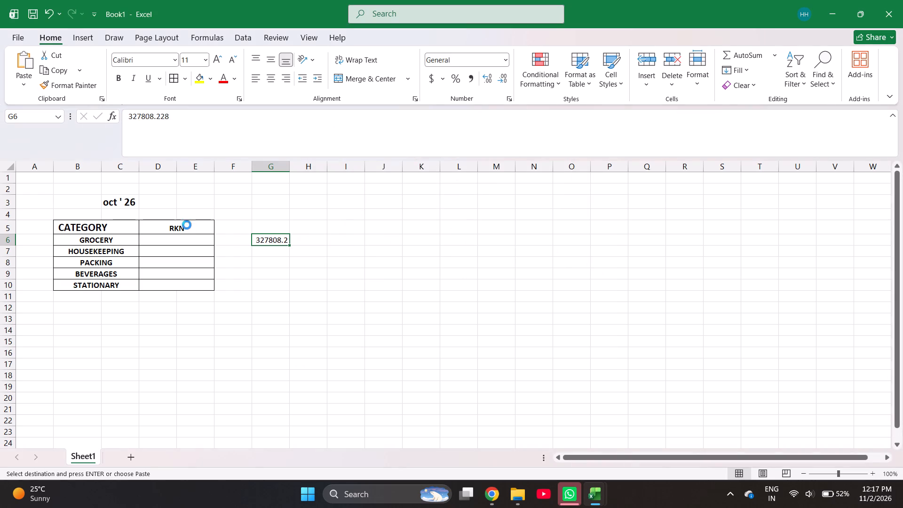
{"action": "key", "text": "Left"}
{"action": "key", "text": "Left"}
{"action": "key", "text": "Return"}
{"action": "key", "text": "Return"}
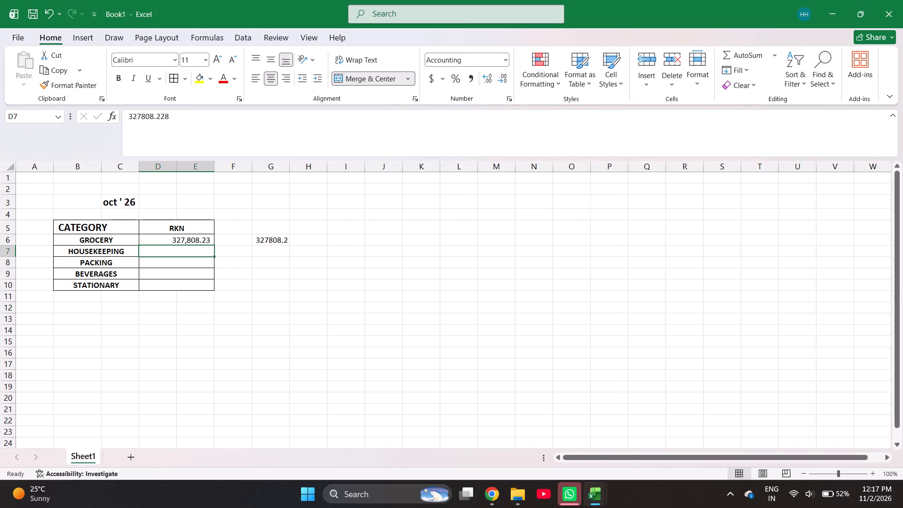
Copy the HOUSEKEEPING purchase value total from H285 of RICOS OCT 2026 into Book1 cell G7 as values only.
{"action": "key", "text": "alt+Tab"}
{"action": "key", "text": "Down"}
{"action": "key", "text": "Down"}
{"action": "key", "text": "Down"}
{"action": "key", "text": "Down"}
{"action": "key", "text": "Down"}
{"action": "key", "text": "Down"}
{"action": "key", "text": "Down"}
{"action": "key", "text": "Down"}
{"action": "key", "text": "Down"}
{"action": "key", "text": "Down"}
{"action": "key", "text": "Down"}
{"action": "key", "text": "Down"}
{"action": "key", "text": "Down"}
{"action": "key", "text": "Down"}
{"action": "key", "text": "Down"}
{"action": "key", "text": "Down"}
{"action": "key", "text": "Down"}
{"action": "key", "text": "Down"}
{"action": "key", "text": "Down"}
{"action": "key", "text": "Down"}
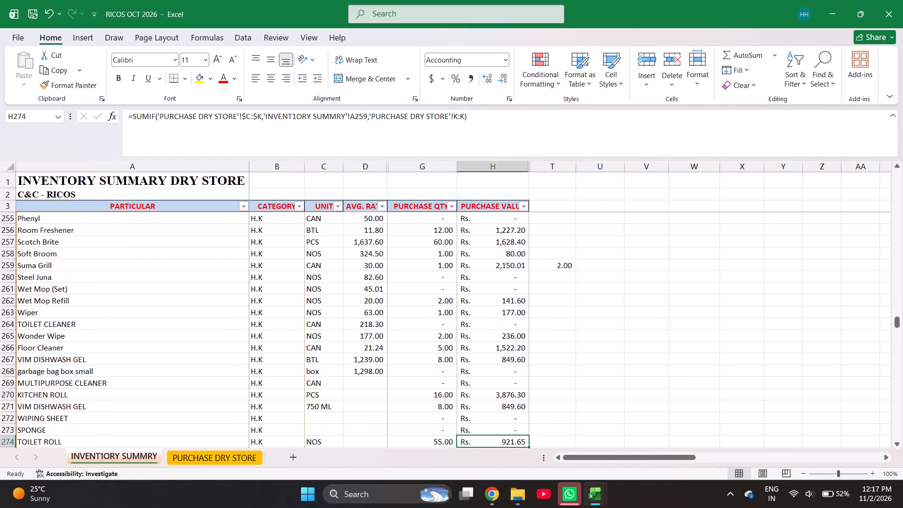
{"action": "key", "text": "Page_Down"}
{"action": "key", "text": "Up"}
{"action": "key", "text": "Up"}
{"action": "key", "text": "Up"}
{"action": "key", "text": "Up"}
{"action": "key", "text": "Up"}
{"action": "key", "text": "Up"}
{"action": "key", "text": "Up"}
{"action": "key", "text": "Up"}
{"action": "key", "text": "Up"}
{"action": "key", "text": "Up"}
{"action": "key", "text": "Up"}
{"action": "key", "text": "Up"}
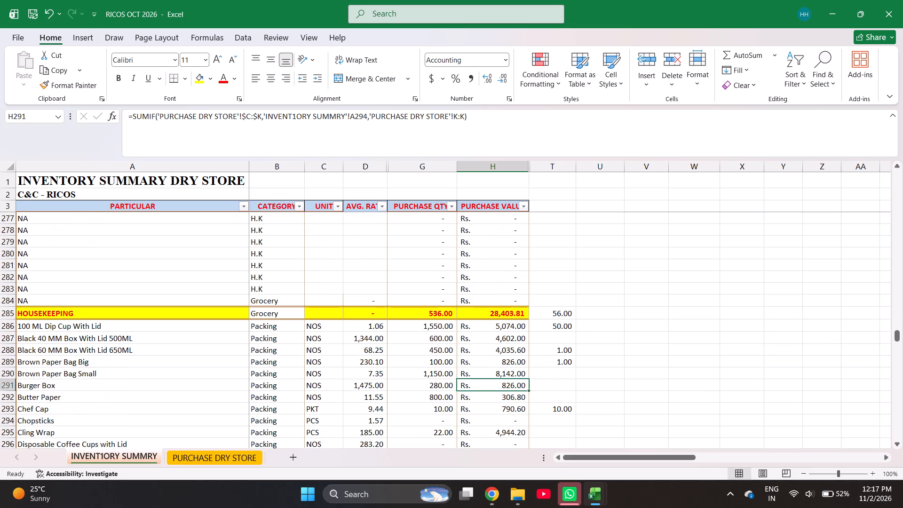
{"action": "key", "text": "Down"}
{"action": "key", "text": "ctrl+c"}
{"action": "key", "text": "alt+Tab"}
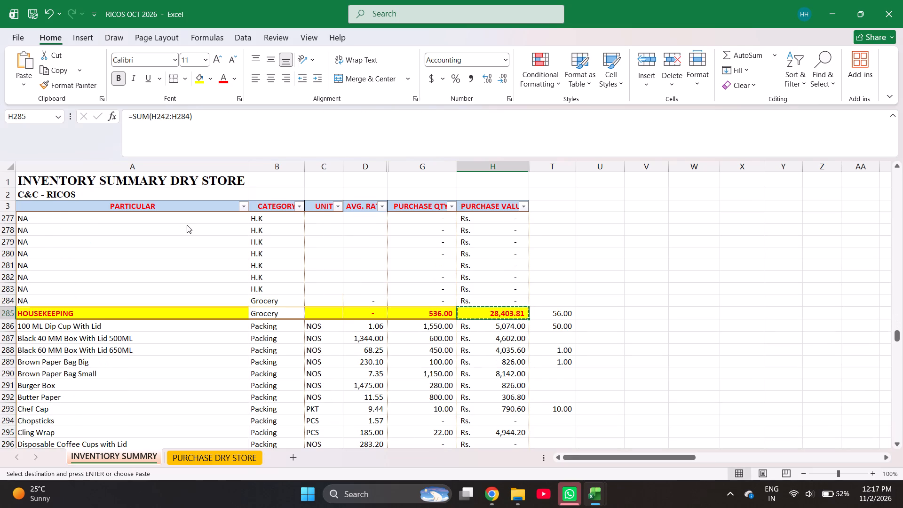
{"action": "key", "text": "Right"}
{"action": "key", "text": "Right"}
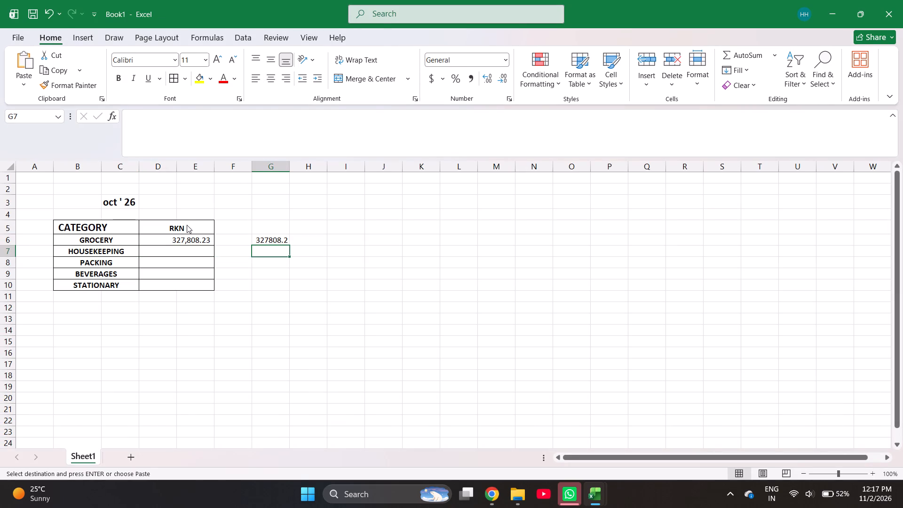
{"action": "type", "text": "ES"}
{"action": "key", "text": "Down"}
{"action": "key", "text": "Down"}
{"action": "key", "text": "Return"}
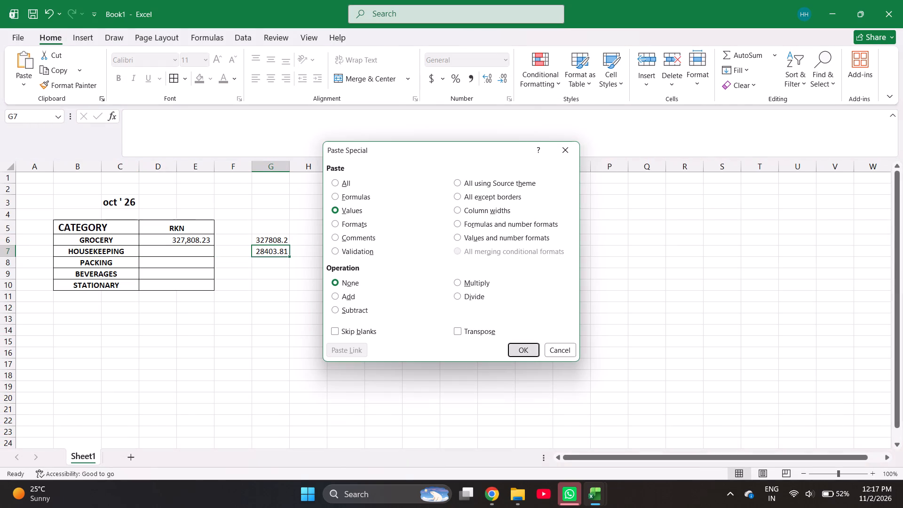
Copy the HOUSEKEEPING total from G7 into its merged RKN cell D7.
{"action": "key", "text": "ctrl+c"}
{"action": "key", "text": "Left"}
{"action": "key", "text": "Left"}
{"action": "key", "text": "Return"}
{"action": "key", "text": "Return"}
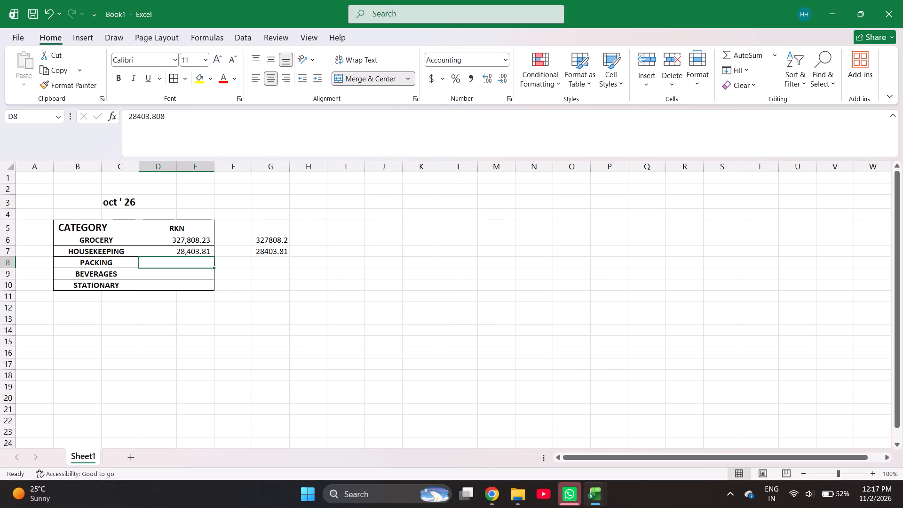
Copy the PACKING purchase value total from H333 of RICOS OCT 2026 into Book1 cell G8 as values only.
{"action": "key", "text": "alt+Tab"}
{"action": "key", "text": "Page_Down"}
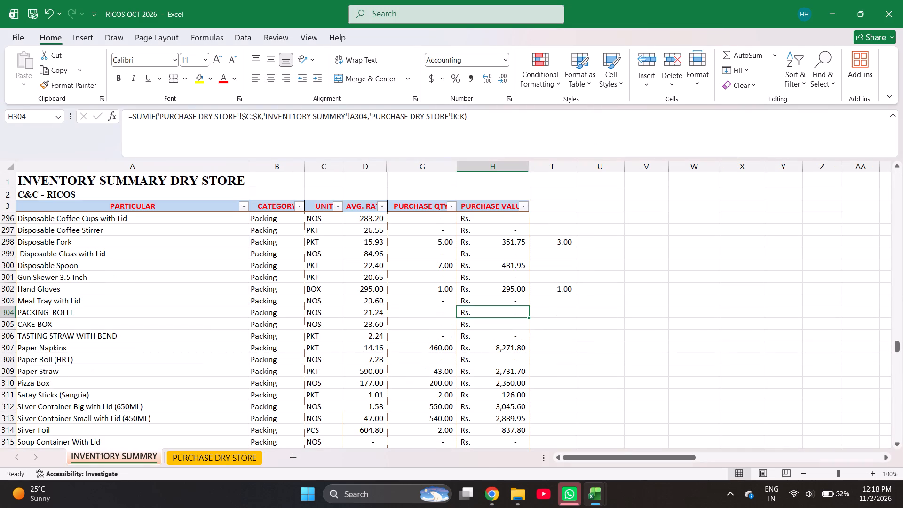
{"action": "key", "text": "Page_Down"}
{"action": "key", "text": "Down"}
{"action": "key", "text": "Down"}
{"action": "key", "text": "Down"}
{"action": "key", "text": "Down"}
{"action": "key", "text": "Down"}
{"action": "key", "text": "Down"}
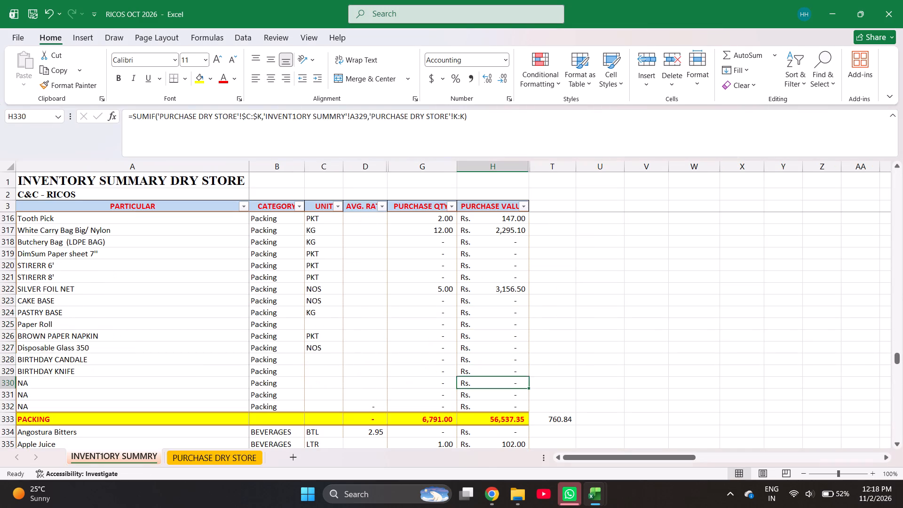
{"action": "key", "text": "Down"}
{"action": "key", "text": "Down"}
{"action": "key", "text": "Down"}
{"action": "key", "text": "ctrl+c"}
{"action": "left_click", "coordinate": [187, 225], "text": "ctrl"}
{"action": "key", "text": "ctrl+Page_Down"}
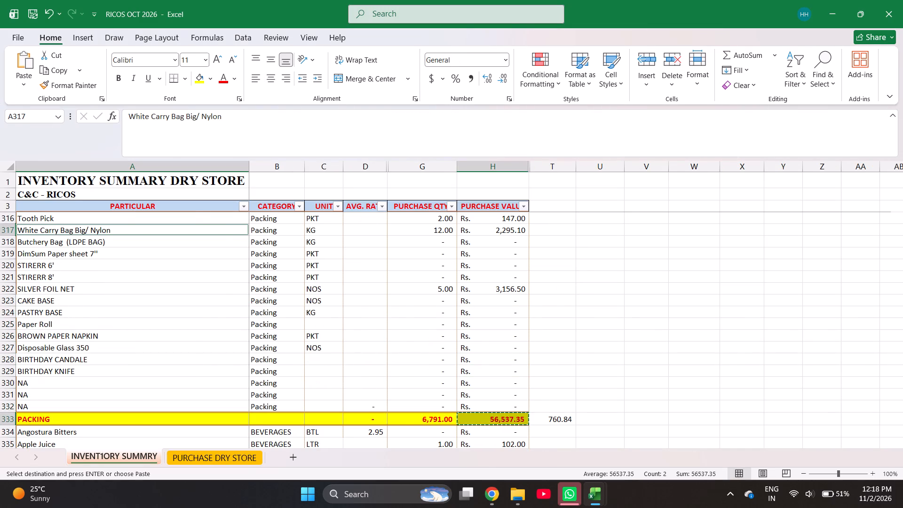
{"action": "key", "text": "ctrl+Page_Up"}
{"action": "key", "text": "alt+Tab"}
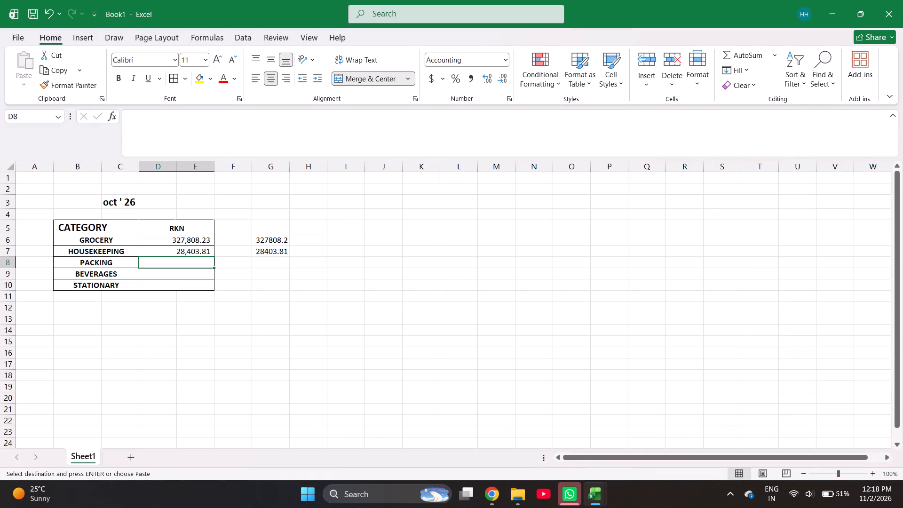
{"action": "key", "text": "Right"}
{"action": "key", "text": "Right"}
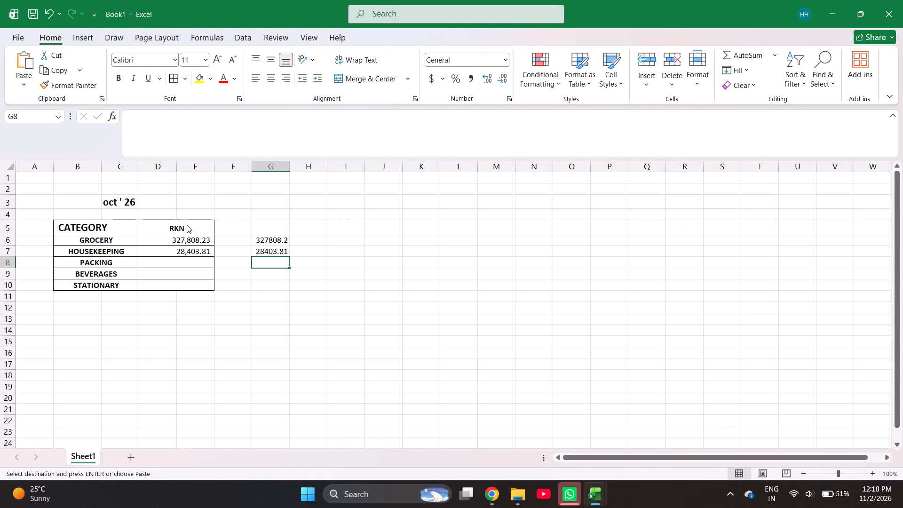
{"action": "type", "text": "ES"}
{"action": "key", "text": "Down"}
{"action": "key", "text": "Down"}
{"action": "key", "text": "Return"}
{"action": "key", "text": "Return"}
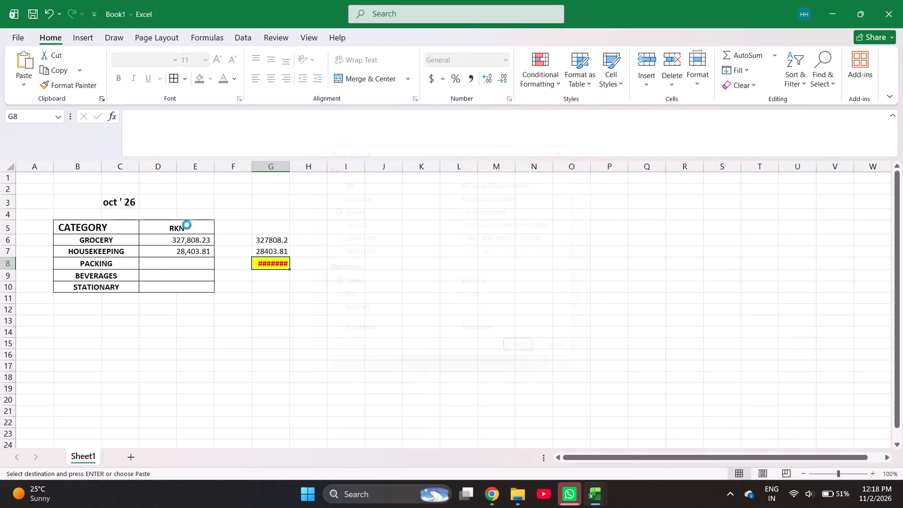
{"action": "key", "text": "Up"}
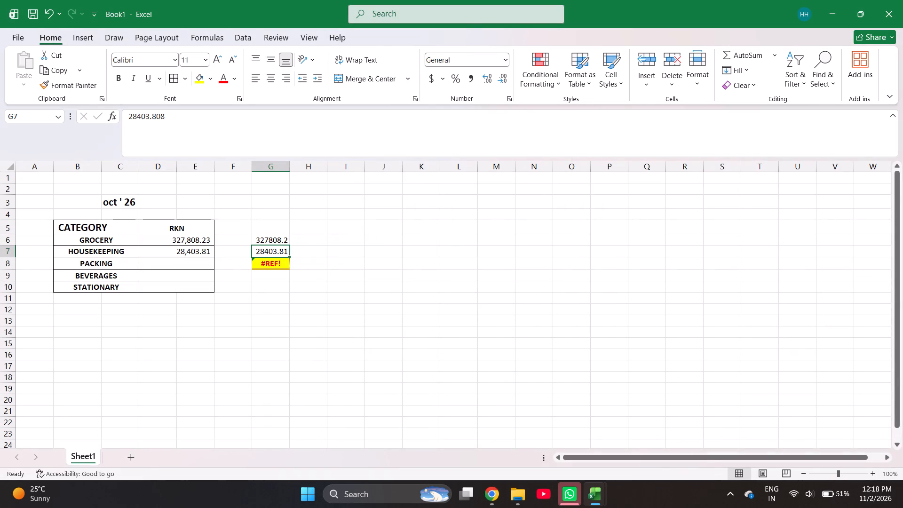
{"action": "key", "text": "ctrl+z"}
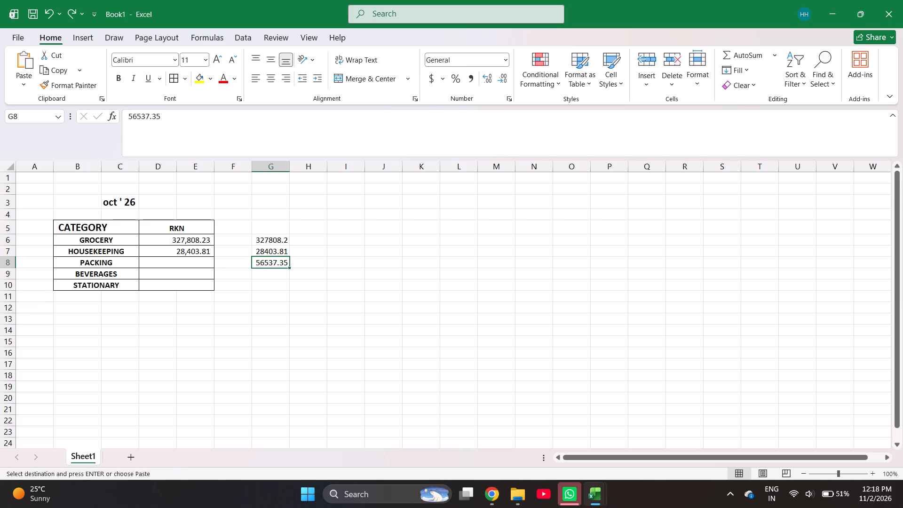
Copy the PACKING total from G8 into its merged RKN cell D8.
{"action": "key", "text": "ctrl+c"}
{"action": "key", "text": "Left"}
{"action": "key", "text": "Left"}
{"action": "key", "text": "Return"}
{"action": "key", "text": "Return"}
Copy the BEVERAGES purchase value total from H430 of RICOS OCT 2026 into Book1 cell F9 as values only.
{"action": "key", "text": "alt+Tab"}
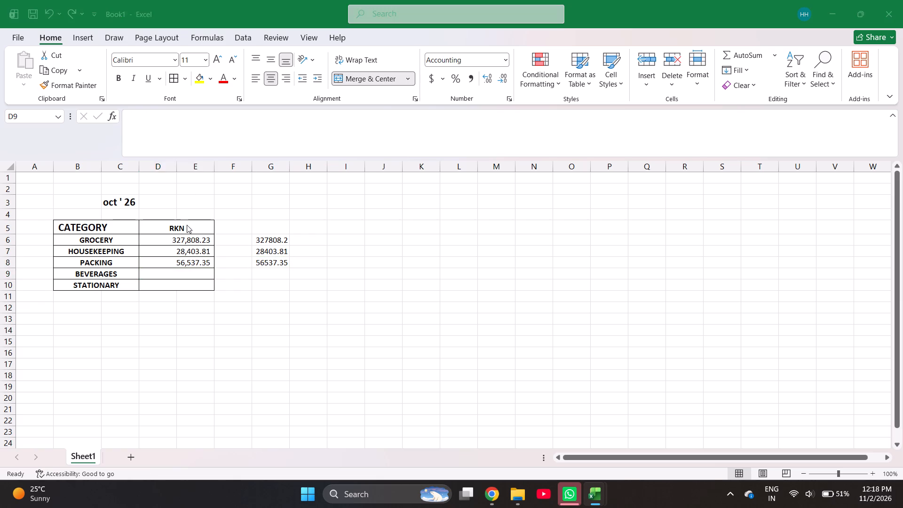
{"action": "key", "text": "Down"}
{"action": "key", "text": "Page_Down"}
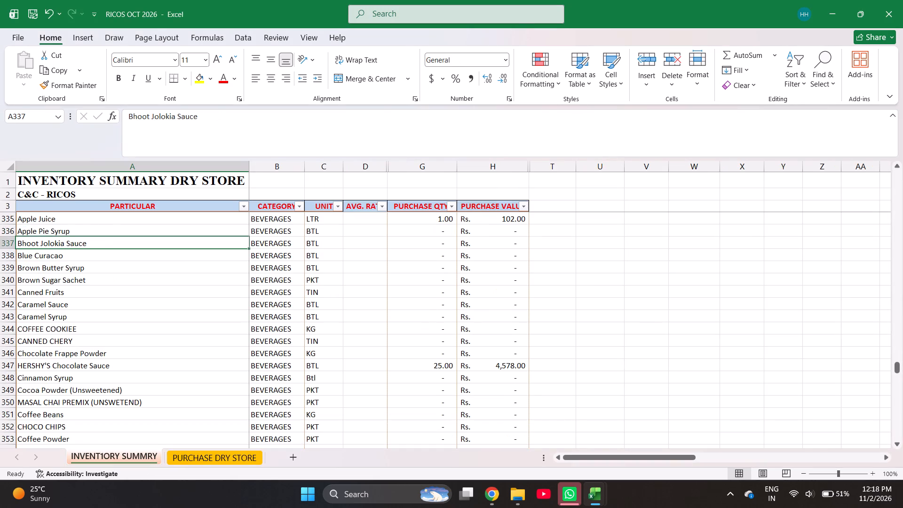
{"action": "key", "text": "Right"}
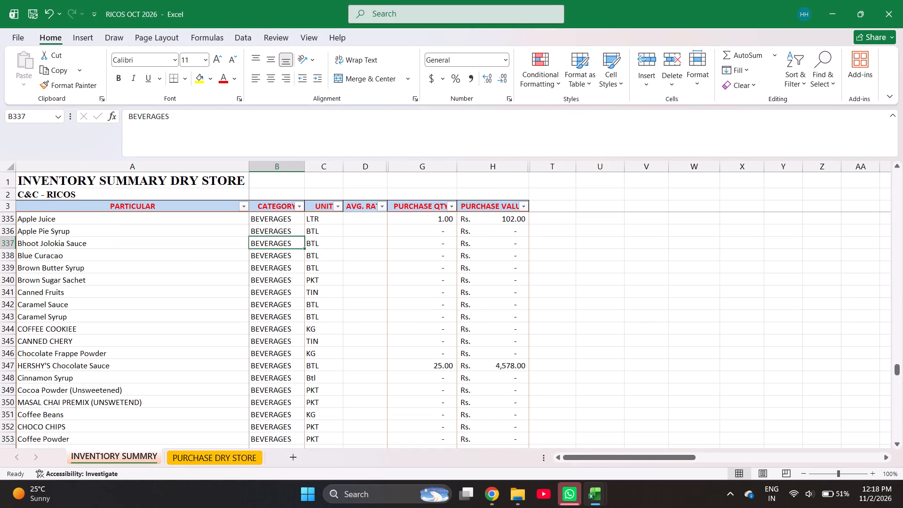
{"action": "key", "text": "Right"}
{"action": "key", "text": "Right"}
{"action": "key", "text": "Page_Down"}
{"action": "key", "text": "Page_Down"}
{"action": "key", "text": "Page_Down"}
{"action": "key", "text": "Page_Down"}
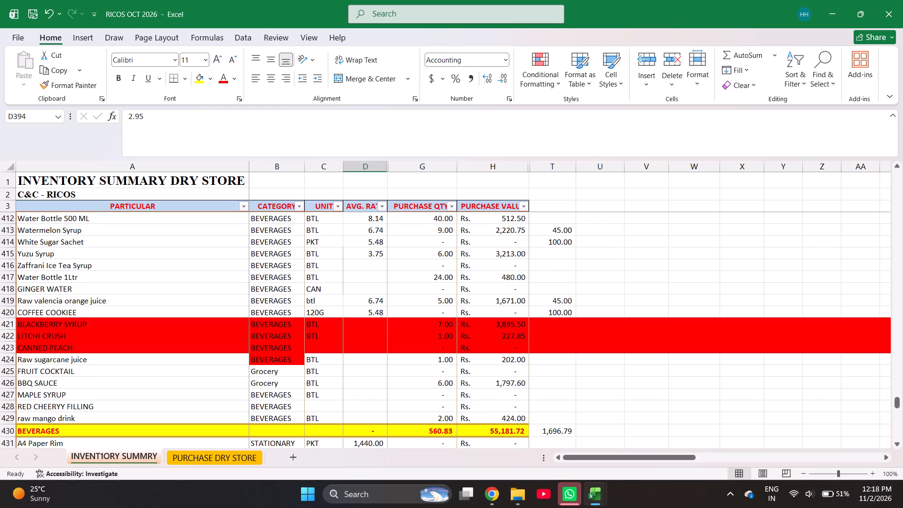
{"action": "key", "text": "Right"}
{"action": "key", "text": "Right"}
{"action": "key", "text": "Right"}
{"action": "key", "text": "Right"}
{"action": "key", "text": "Right"}
{"action": "key", "text": "Right"}
{"action": "key", "text": "Right"}
{"action": "key", "text": "Right"}
{"action": "key", "text": "Right"}
{"action": "key", "text": "Right"}
{"action": "key", "text": "Left"}
{"action": "key", "text": "Left"}
{"action": "key", "text": "Left"}
{"action": "key", "text": "Left"}
{"action": "key", "text": "Left"}
{"action": "key", "text": "Left"}
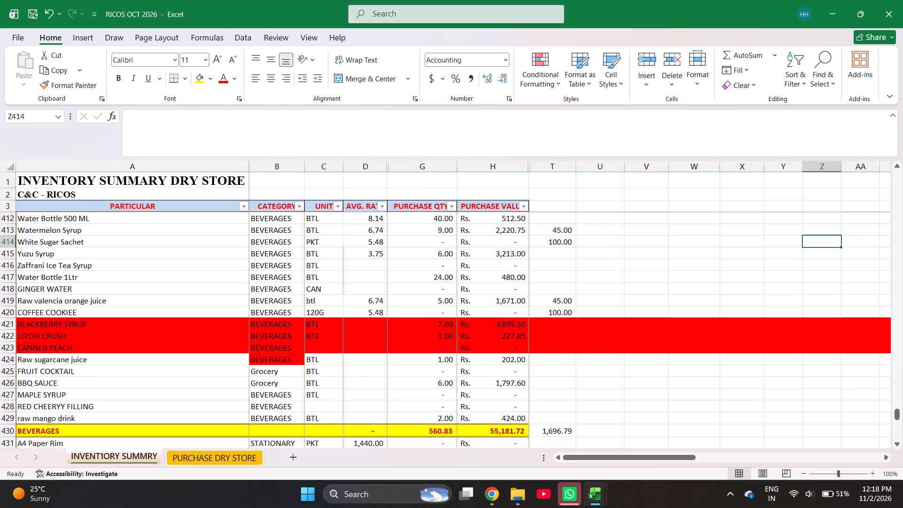
{"action": "key", "text": "Left"}
{"action": "key", "text": "Left"}
{"action": "key", "text": "Down"}
{"action": "key", "text": "Down"}
{"action": "key", "text": "Down"}
{"action": "key", "text": "Down"}
{"action": "key", "text": "Down"}
{"action": "key", "text": "Down"}
{"action": "key", "text": "Down"}
{"action": "key", "text": "Down"}
{"action": "key", "text": "Down"}
{"action": "key", "text": "Down"}
{"action": "key", "text": "Down"}
{"action": "key", "text": "Down"}
{"action": "key", "text": "Down"}
{"action": "key", "text": "Down"}
{"action": "key", "text": "Down"}
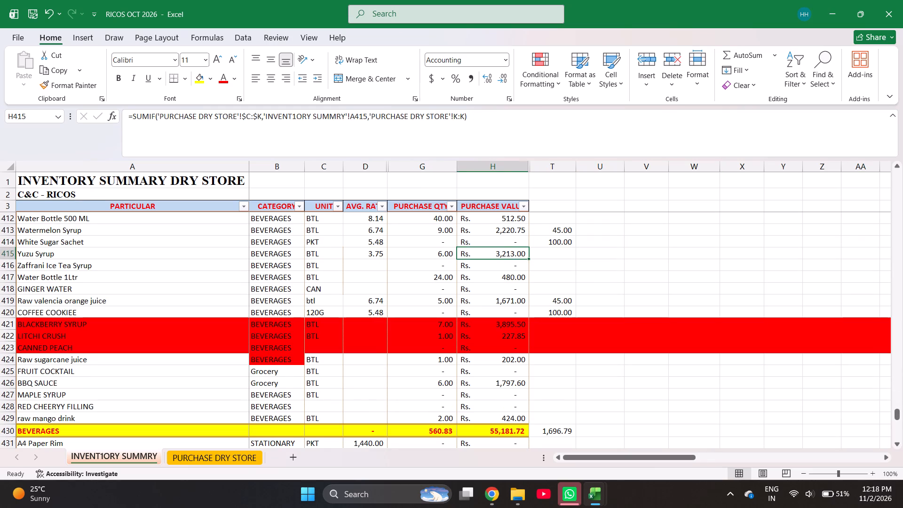
{"action": "key", "text": "Down"}
{"action": "key", "text": "ctrl+c"}
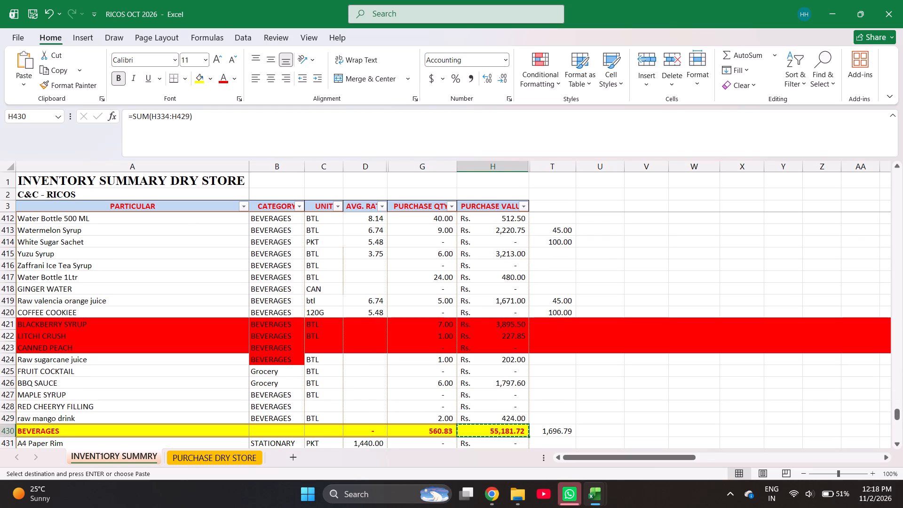
{"action": "key", "text": "alt+Tab"}
{"action": "key", "text": "Right"}
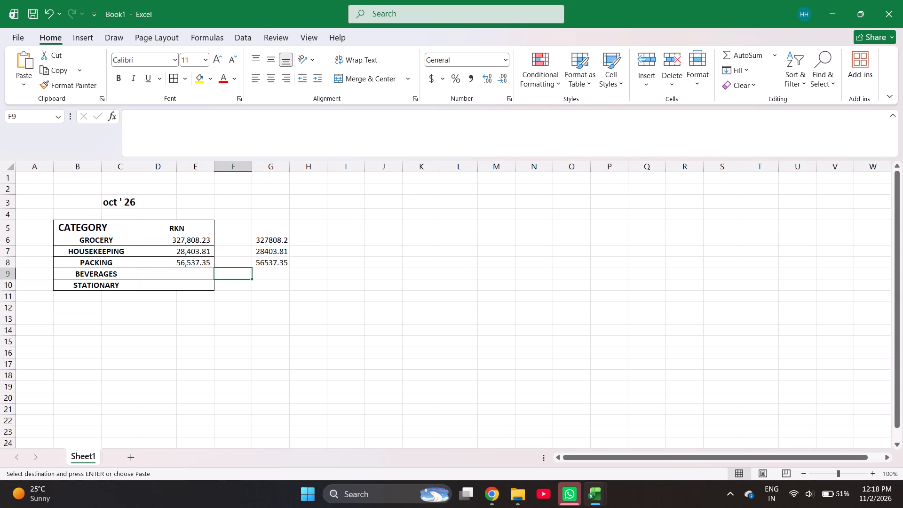
{"action": "type", "text": "ES"}
{"action": "key", "text": "Down"}
{"action": "key", "text": "Down"}
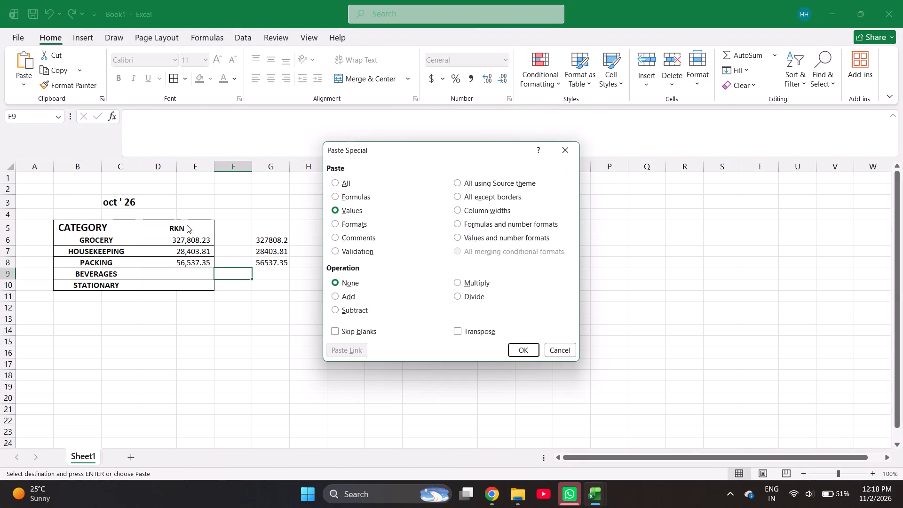
{"action": "key", "text": "Return"}
Copy the BEVERAGES total from F9 into its merged RKN cell D9.
{"action": "key", "text": "ctrl+c"}
{"action": "key", "text": "Left"}
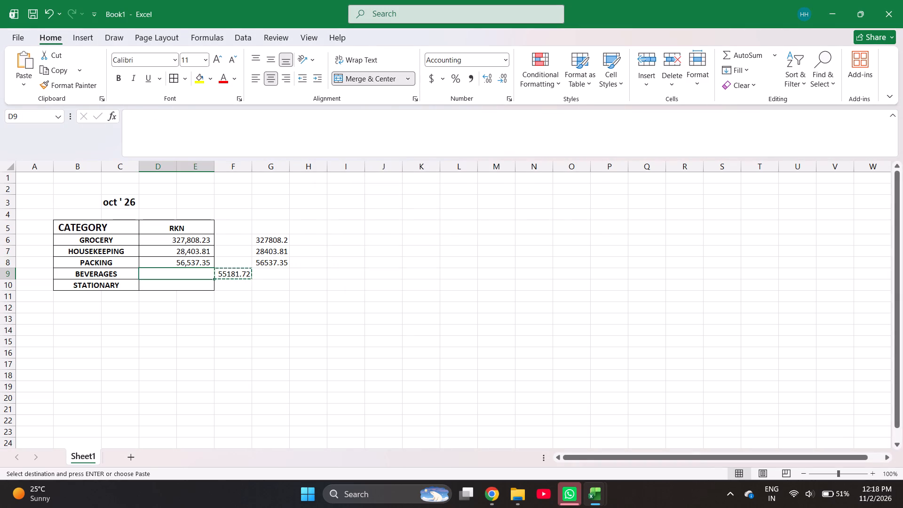
{"action": "key", "text": "Return"}
Copy the STATIONARY purchase value total from H460 of RICOS OCT 2026 into Book1 cell F10 as values only.
{"action": "key", "text": "Down"}
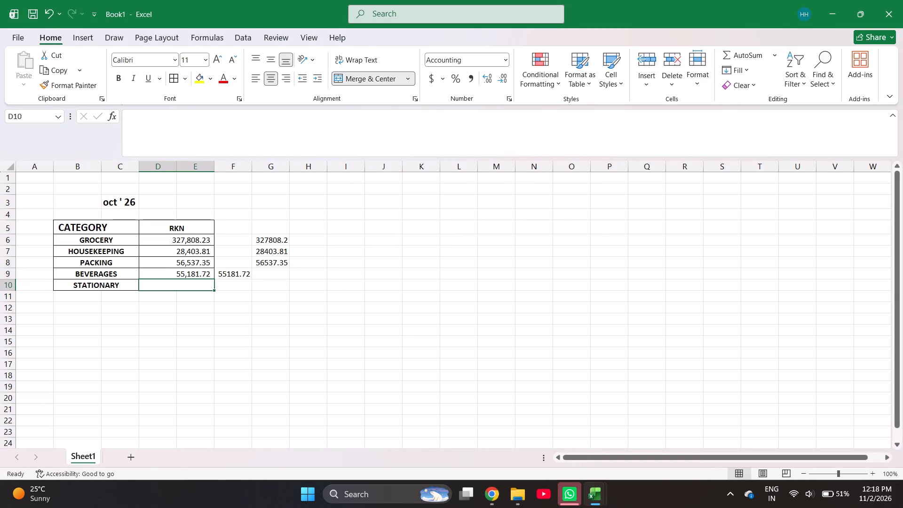
{"action": "key", "text": "alt+Tab"}
{"action": "key", "text": "Page_Down"}
{"action": "key", "text": "Page_Down"}
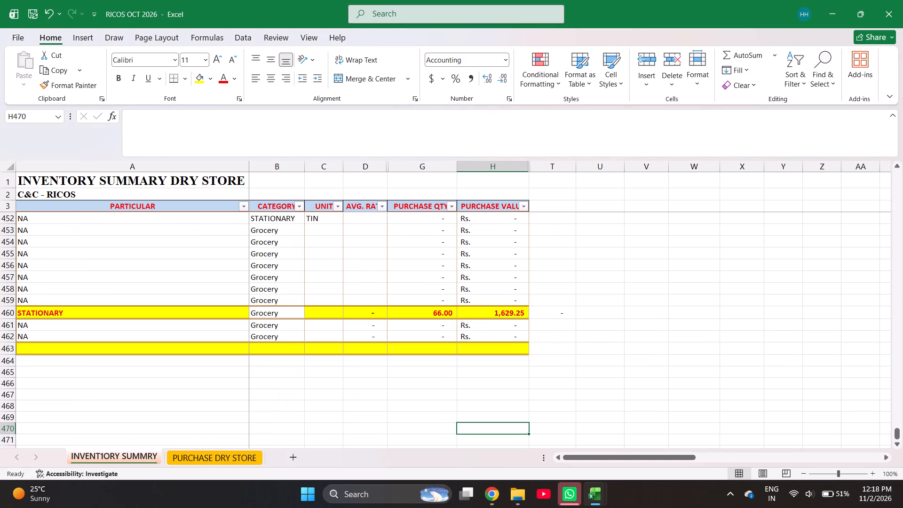
{"action": "key", "text": "Up"}
{"action": "key", "text": "Up"}
{"action": "key", "text": "Up"}
{"action": "key", "text": "Up"}
{"action": "key", "text": "Up"}
{"action": "key", "text": "Up"}
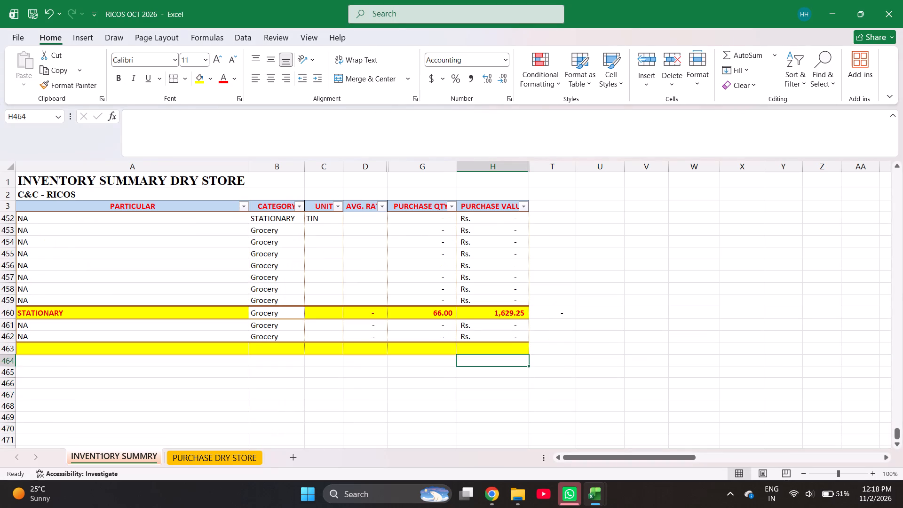
{"action": "key", "text": "Up"}
{"action": "key", "text": "Up"}
{"action": "key", "text": "Up"}
{"action": "key", "text": "Up"}
{"action": "key", "text": "ctrl+c"}
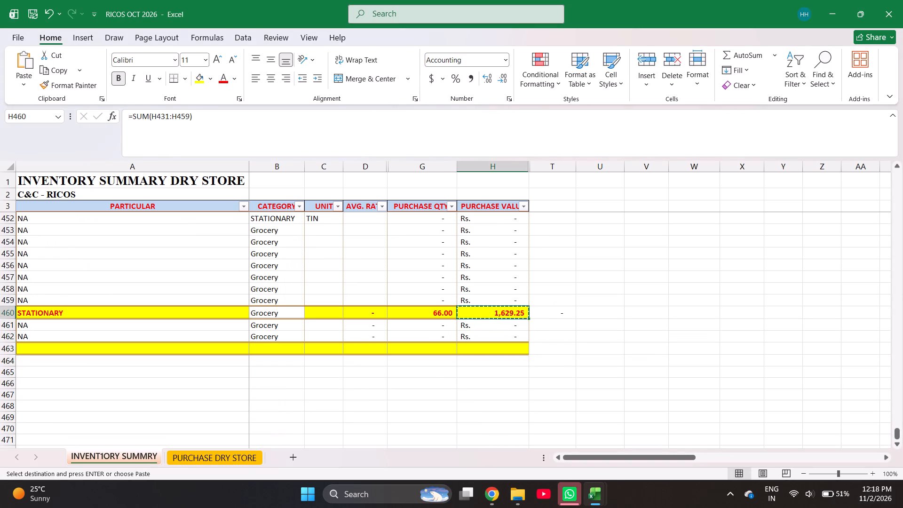
{"action": "key", "text": "alt+Tab"}
{"action": "key", "text": "Right"}
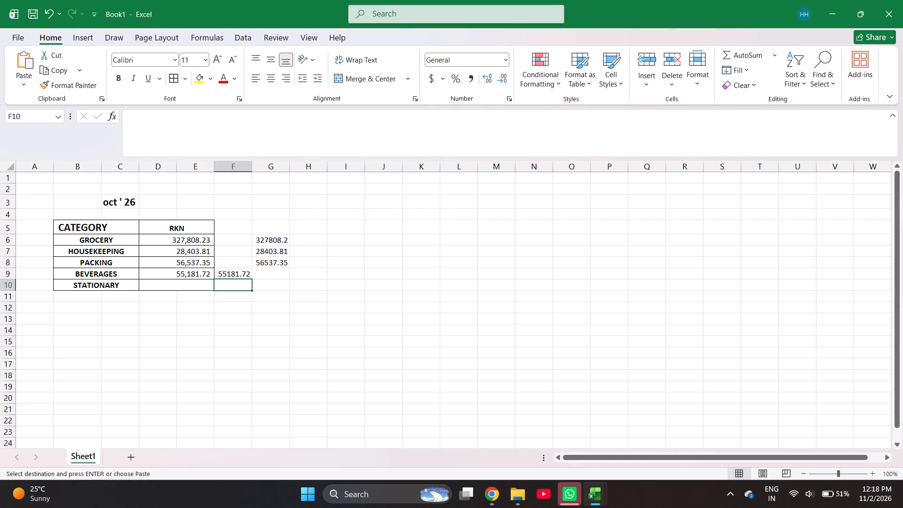
{"action": "type", "text": "ES"}
{"action": "key", "text": "Down"}
{"action": "key", "text": "Down"}
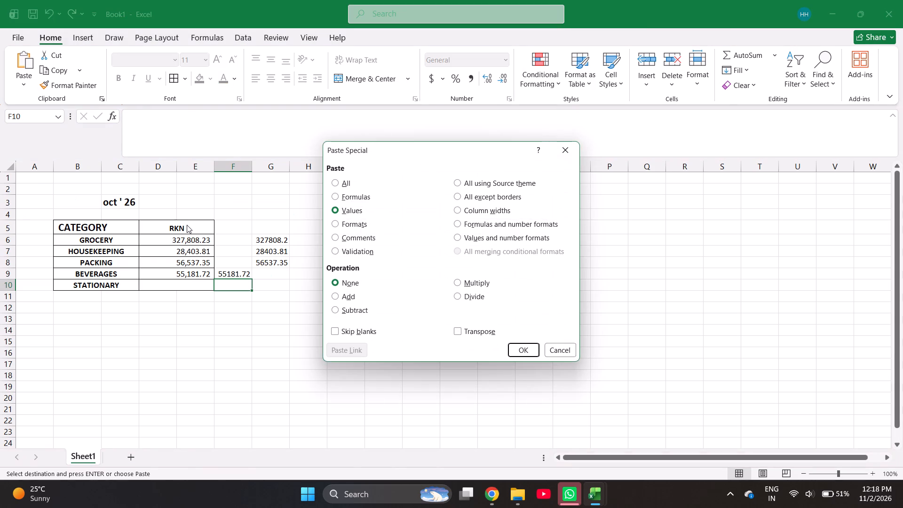
{"action": "key", "text": "Return"}
Copy the STATIONARY total from F10 into its merged RKN cell D10.
{"action": "key", "text": "ctrl+c"}
{"action": "key", "text": "Left"}
{"action": "key", "text": "Return"}
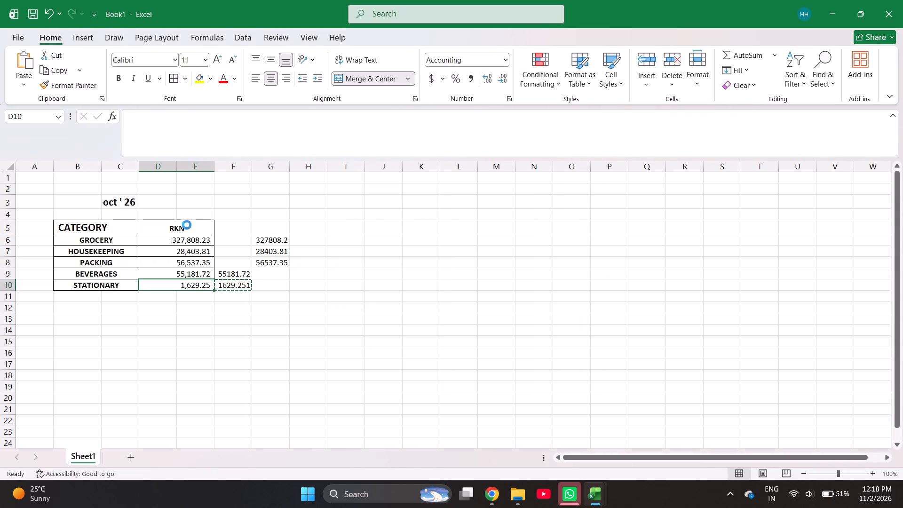
Clear the helper values beside the table in F6:G10.
{"action": "key", "text": "Right"}
{"action": "key", "text": "shift+Right"}
{"action": "key", "text": "shift+Up"}
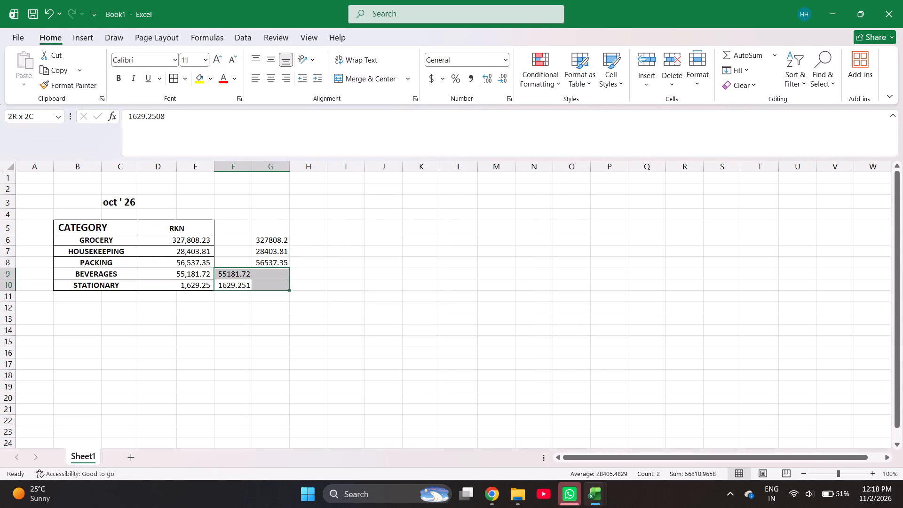
{"action": "key", "text": "shift+Up"}
{"action": "key", "text": "shift+Up"}
{"action": "key", "text": "shift+Up"}
{"action": "key", "text": "Delete"}
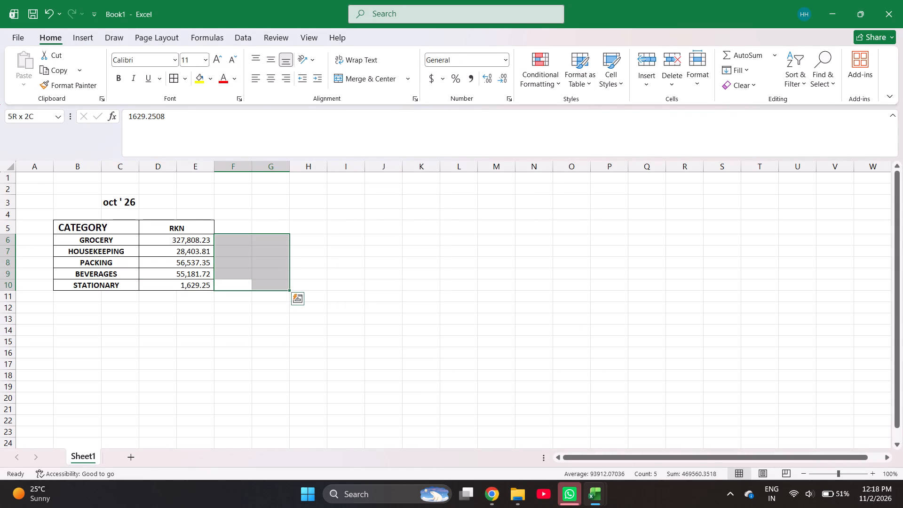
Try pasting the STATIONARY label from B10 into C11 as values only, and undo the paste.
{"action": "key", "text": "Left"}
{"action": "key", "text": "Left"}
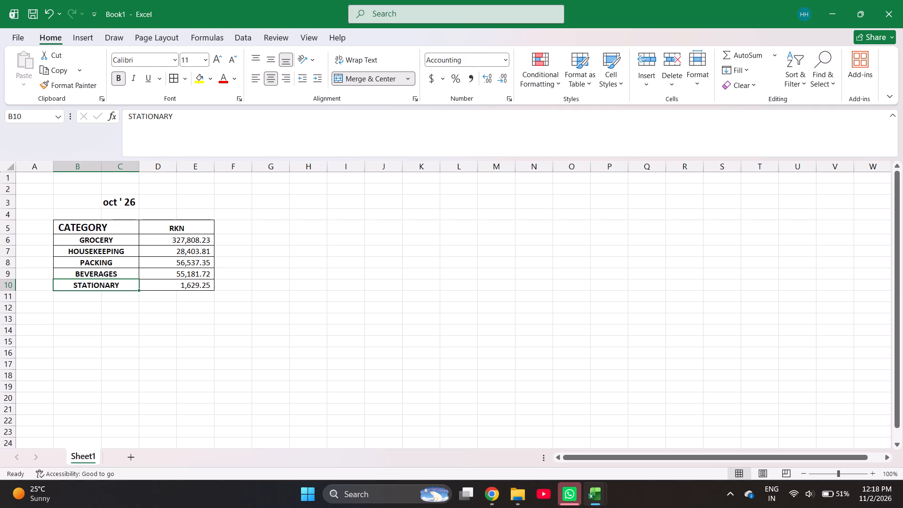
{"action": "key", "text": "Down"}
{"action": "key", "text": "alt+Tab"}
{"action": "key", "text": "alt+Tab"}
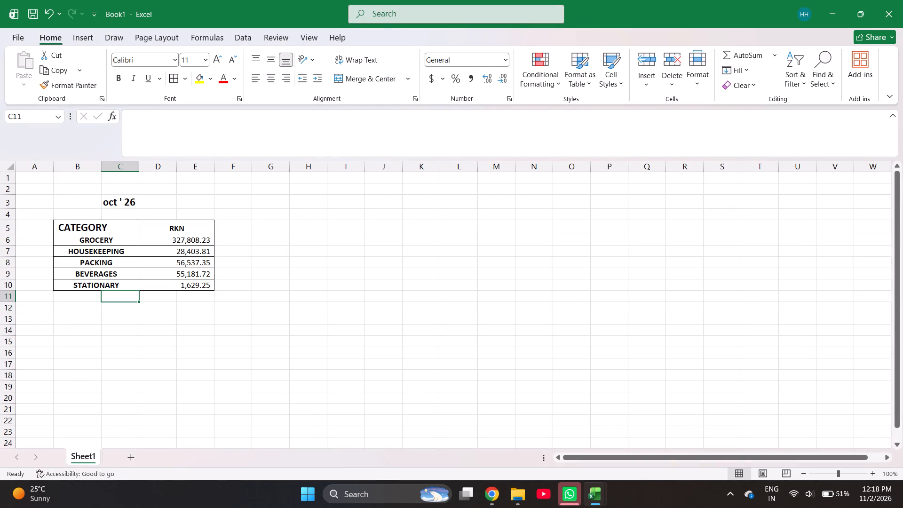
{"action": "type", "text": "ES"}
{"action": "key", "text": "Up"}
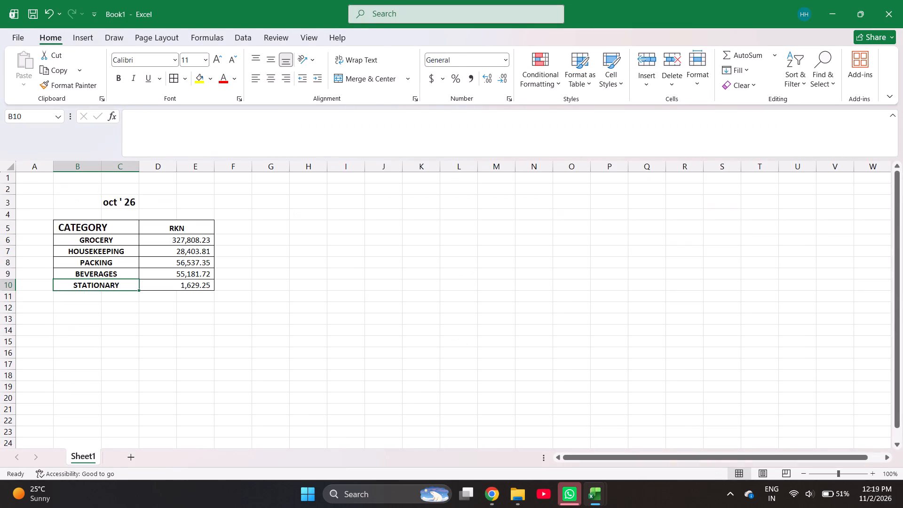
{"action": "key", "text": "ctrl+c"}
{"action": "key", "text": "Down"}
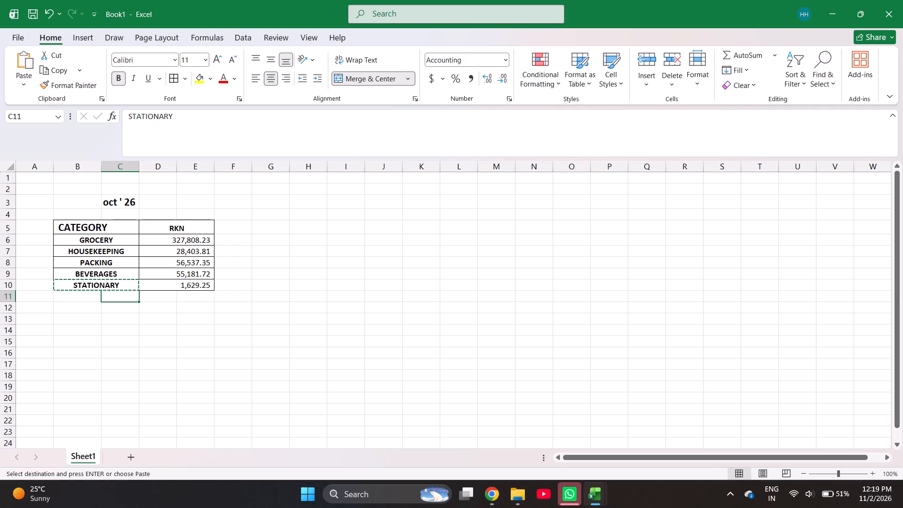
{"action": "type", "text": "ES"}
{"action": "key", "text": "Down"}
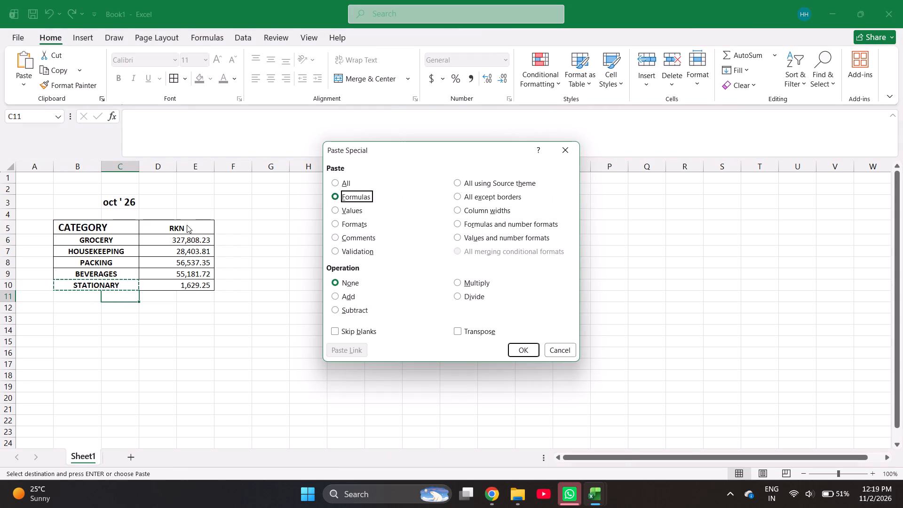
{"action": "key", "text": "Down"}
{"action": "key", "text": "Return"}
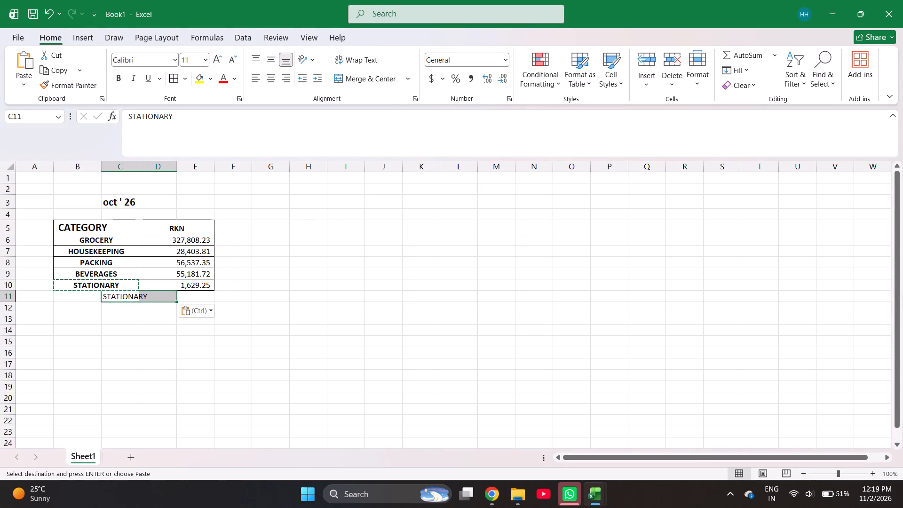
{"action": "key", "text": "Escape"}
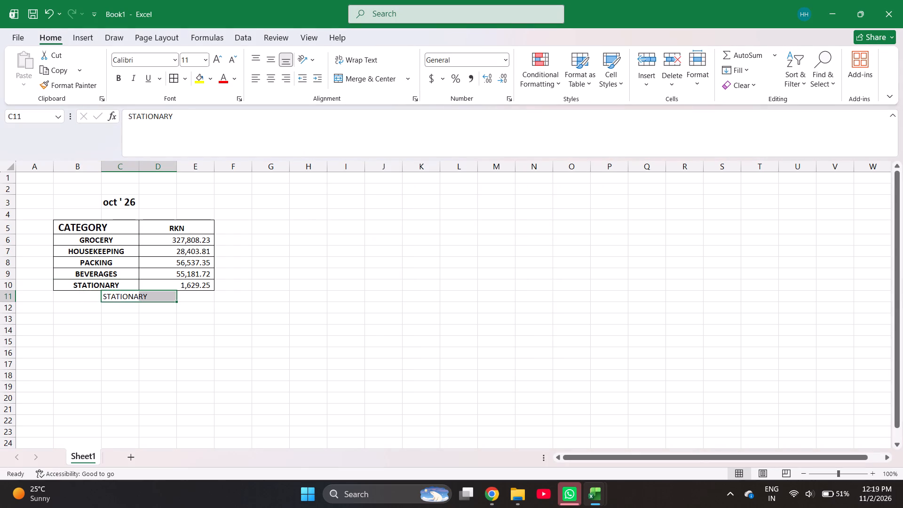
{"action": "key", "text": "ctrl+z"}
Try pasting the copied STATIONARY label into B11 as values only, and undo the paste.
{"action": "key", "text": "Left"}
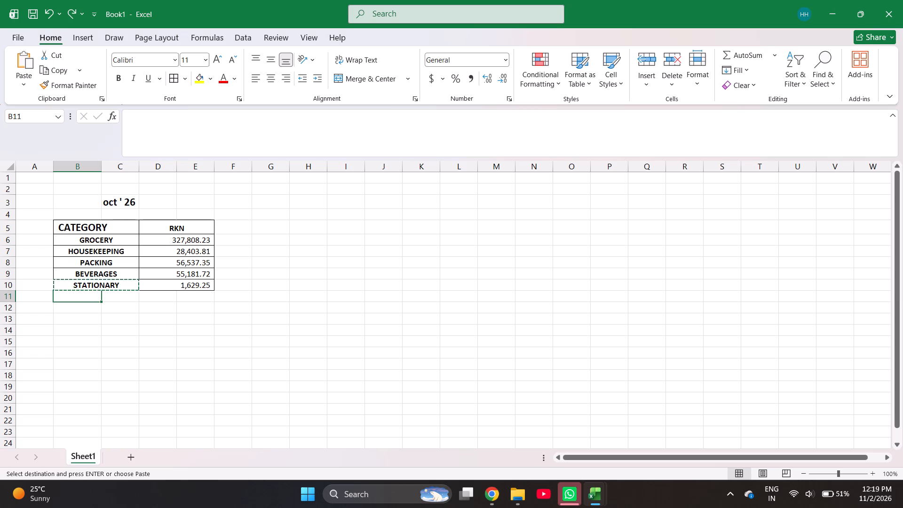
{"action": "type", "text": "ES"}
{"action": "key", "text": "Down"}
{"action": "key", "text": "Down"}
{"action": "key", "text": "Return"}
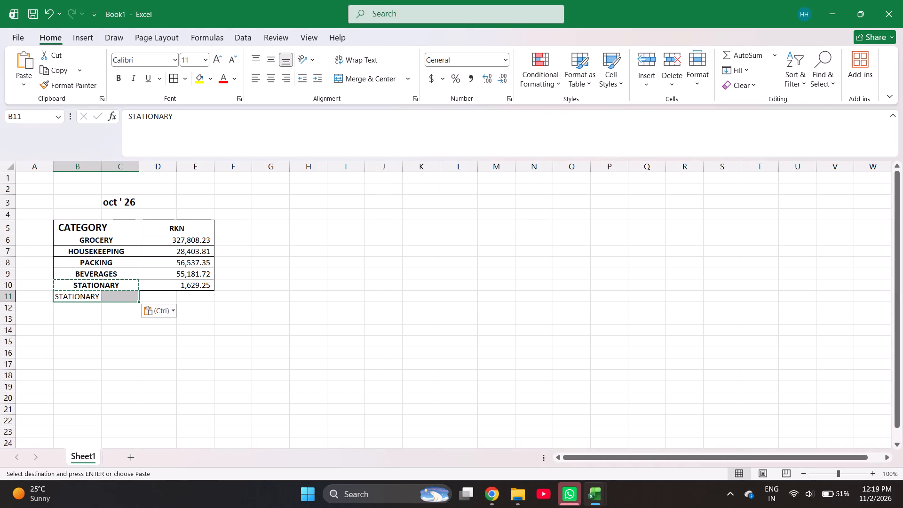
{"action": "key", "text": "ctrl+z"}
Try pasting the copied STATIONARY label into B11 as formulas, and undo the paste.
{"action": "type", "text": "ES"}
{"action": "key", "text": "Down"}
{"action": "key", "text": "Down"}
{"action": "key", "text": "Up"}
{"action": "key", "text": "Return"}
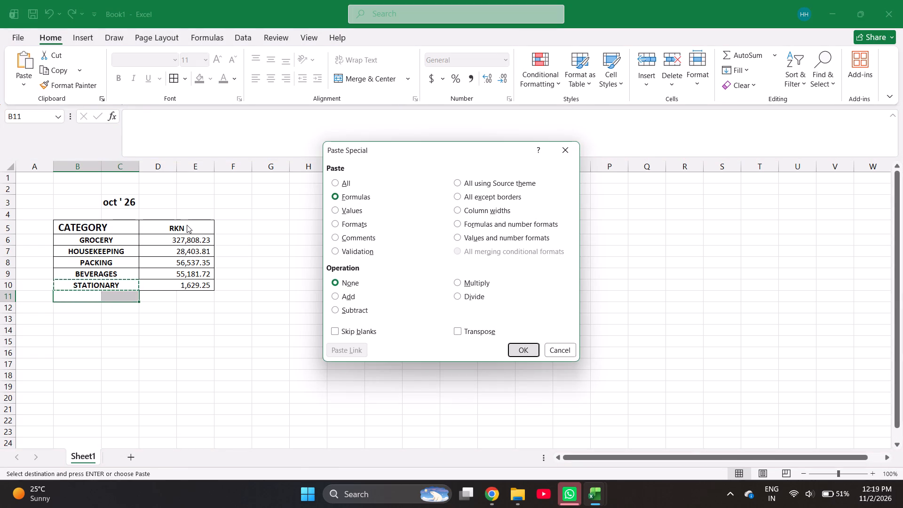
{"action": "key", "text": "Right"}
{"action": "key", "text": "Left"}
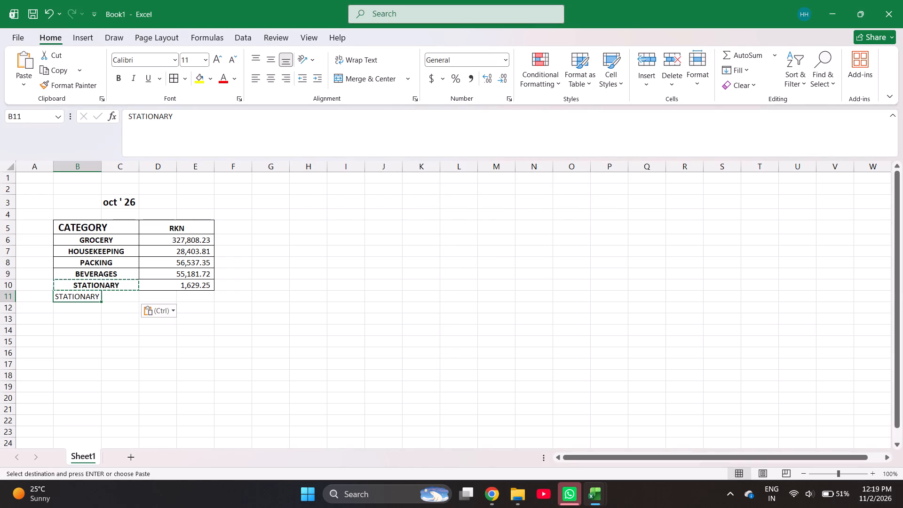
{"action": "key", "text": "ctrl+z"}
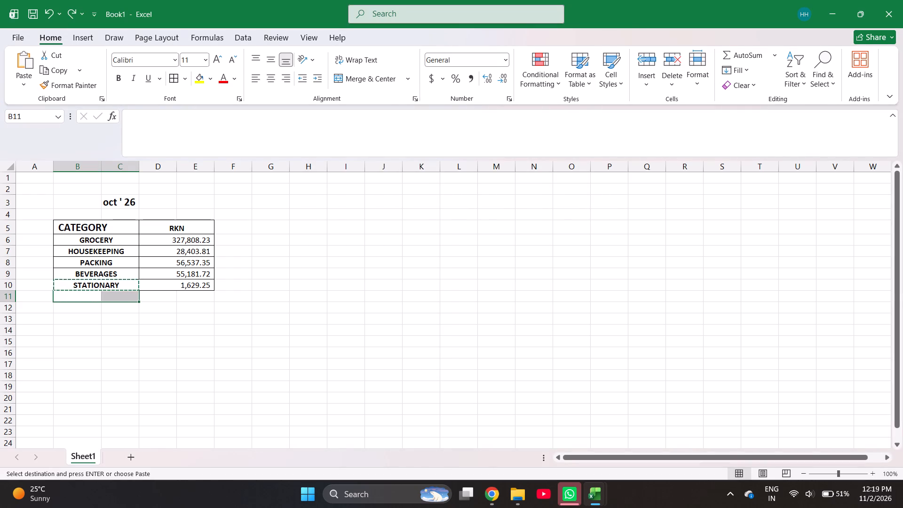
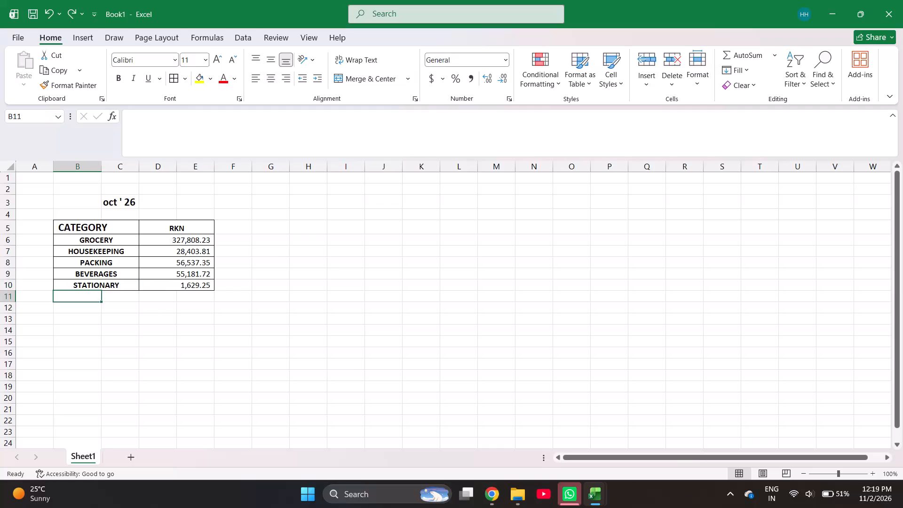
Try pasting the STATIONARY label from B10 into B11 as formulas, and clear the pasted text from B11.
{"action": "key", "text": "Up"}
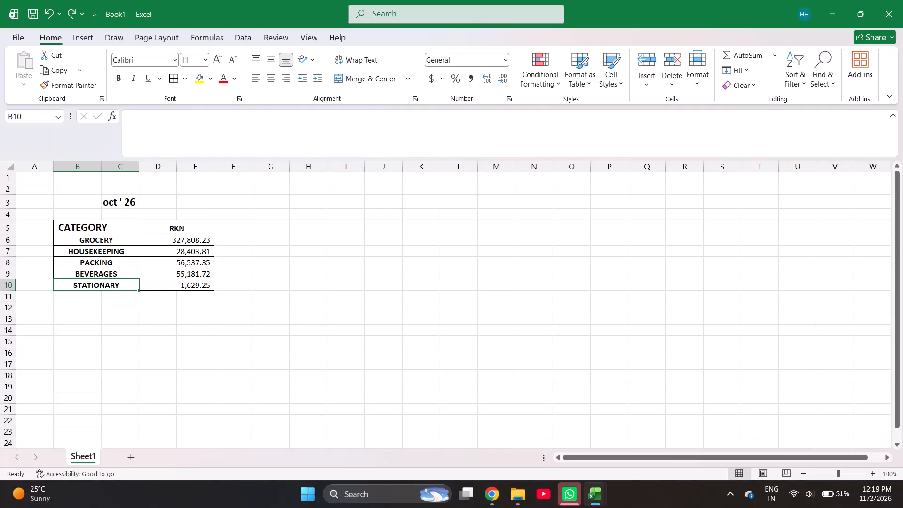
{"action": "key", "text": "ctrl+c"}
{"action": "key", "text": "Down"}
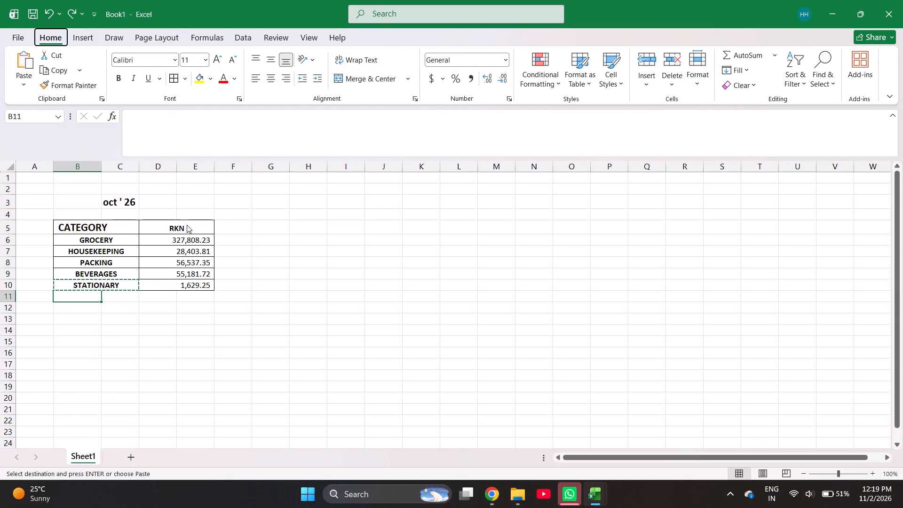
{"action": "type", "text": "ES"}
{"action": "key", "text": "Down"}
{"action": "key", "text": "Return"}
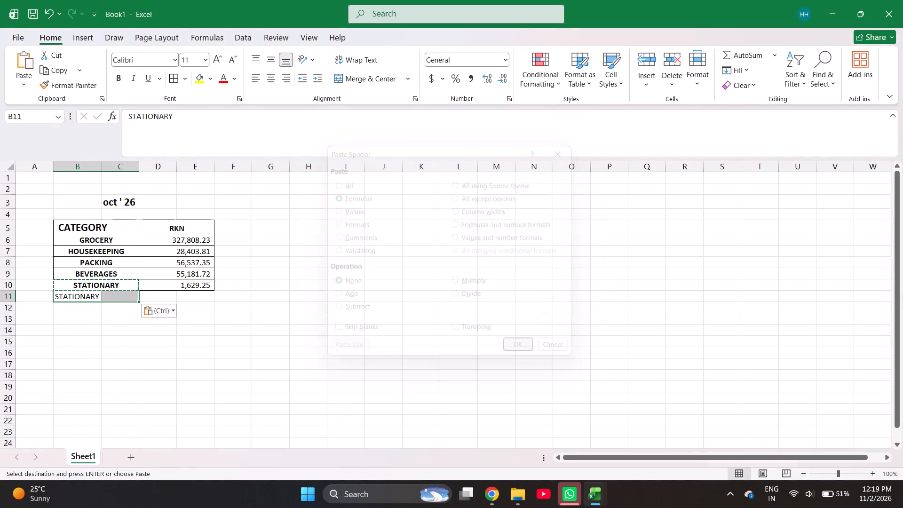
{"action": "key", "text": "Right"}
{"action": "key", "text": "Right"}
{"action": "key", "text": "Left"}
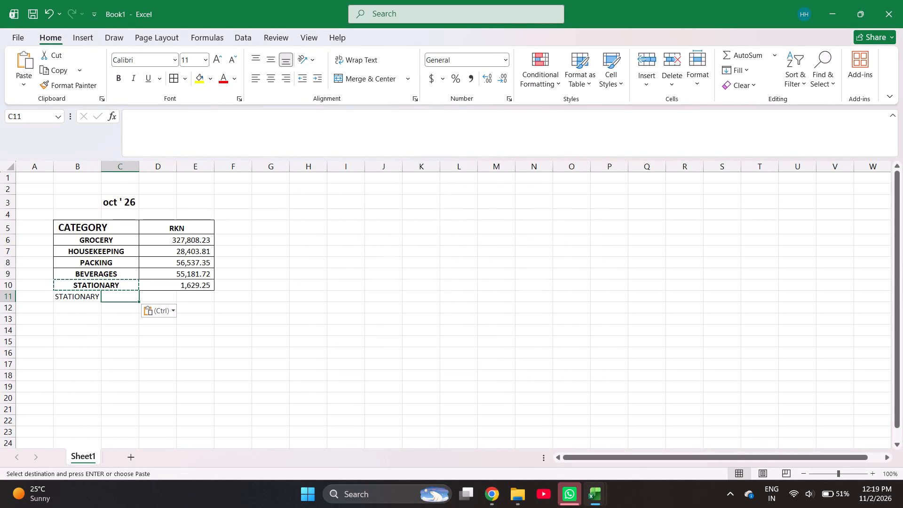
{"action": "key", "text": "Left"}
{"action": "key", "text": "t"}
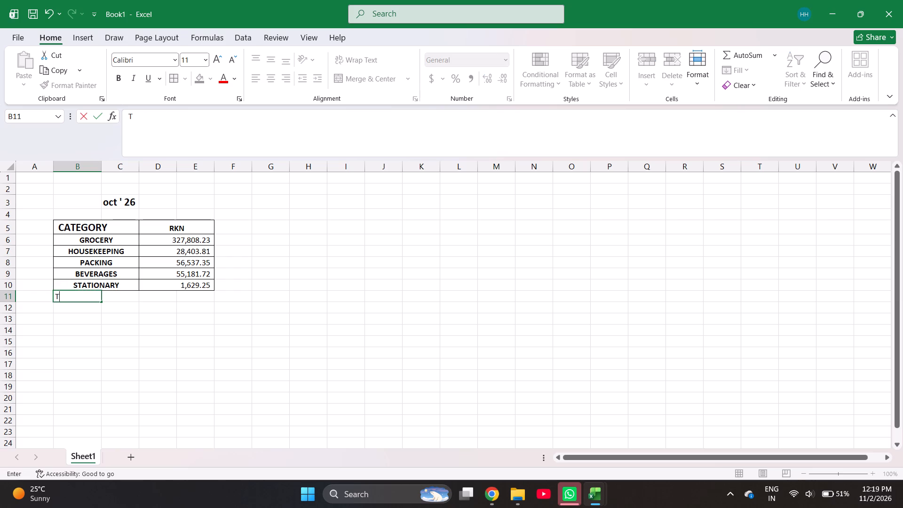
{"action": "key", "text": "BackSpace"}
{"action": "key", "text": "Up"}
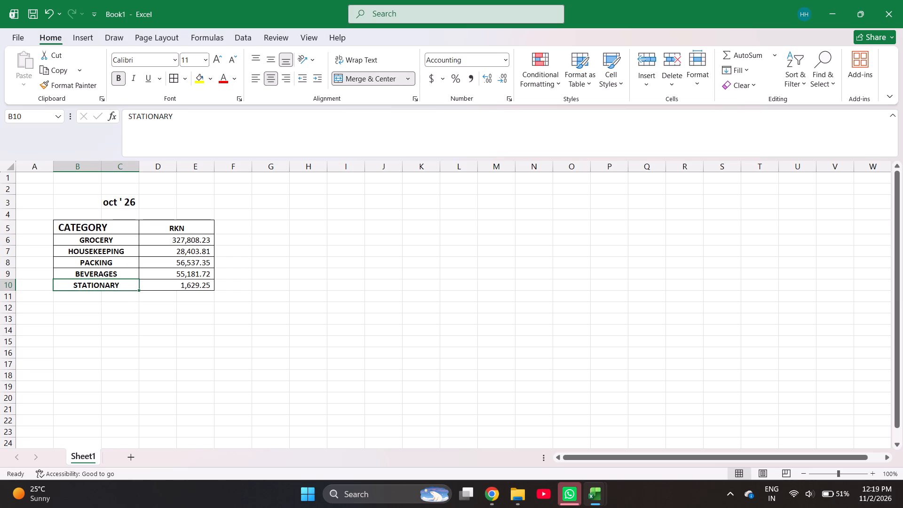
Enter the label TOTAL PURCHASE in B11, directly below STATIONARY.
{"action": "key", "text": "Down"}
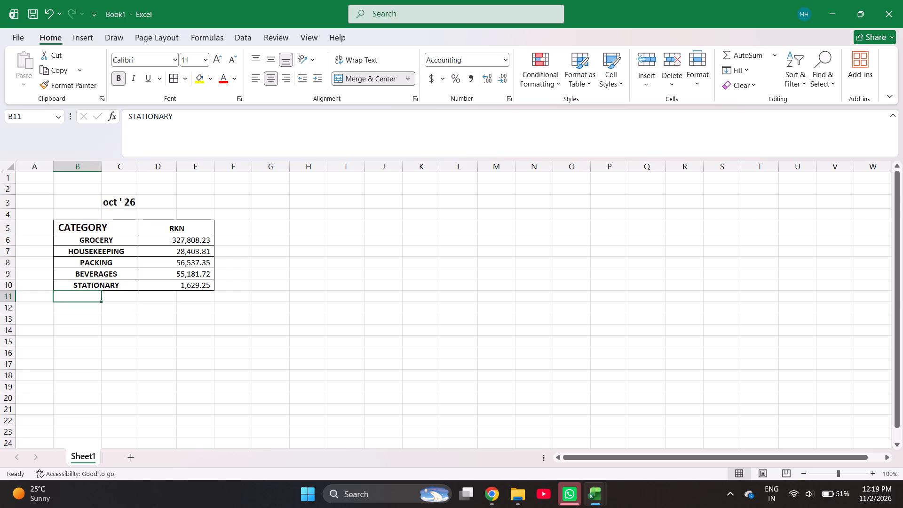
{"action": "type", "text": "TOTAL"}
{"action": "key", "text": "space"}
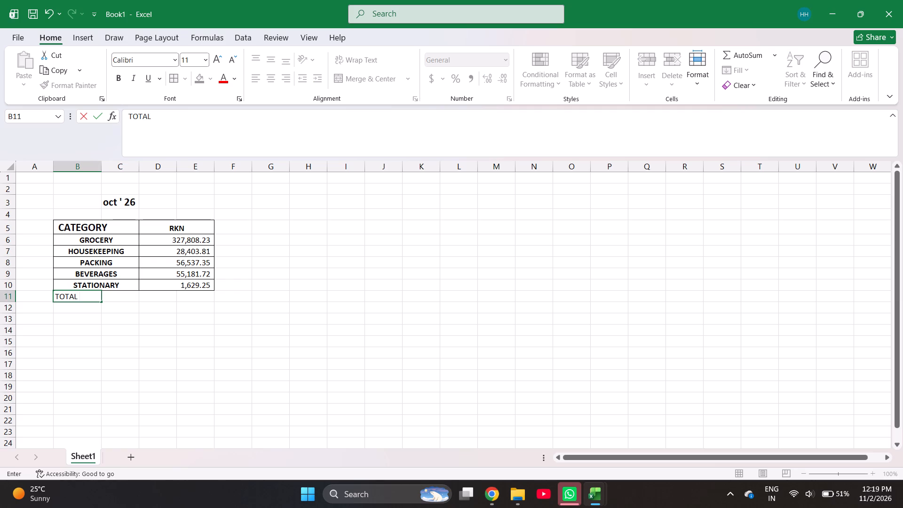
{"action": "type", "text": "PURCHASE"}
{"action": "key", "text": "Return"}
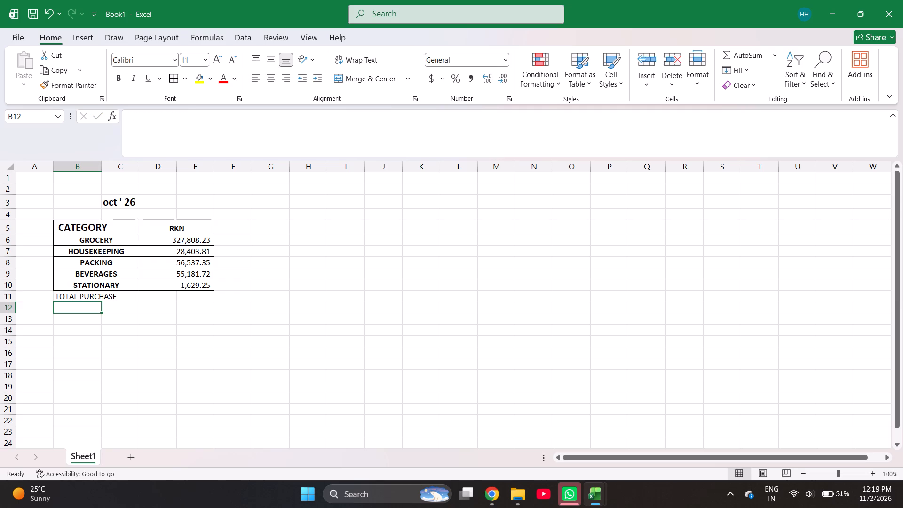
Make the TOTAL PURCHASE label bold and merge and centre it across B11:C11.
{"action": "key", "text": "Up"}
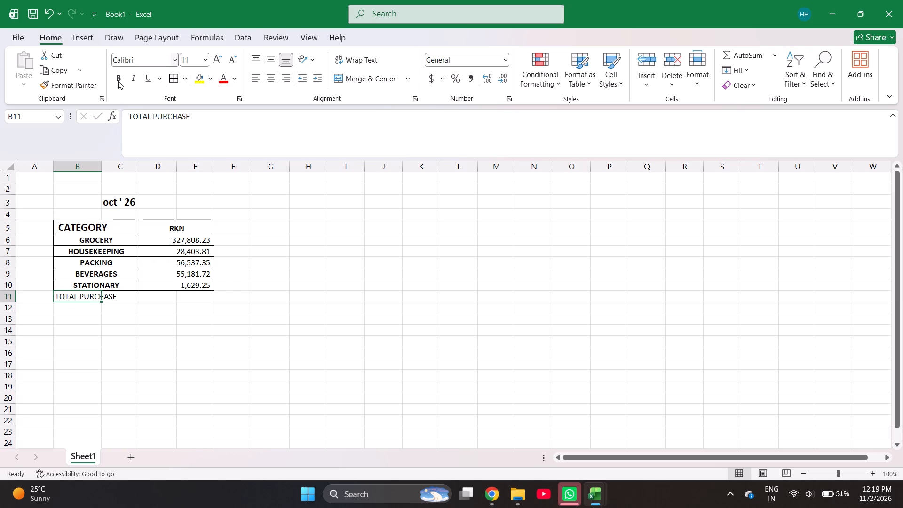
{"action": "left_click", "coordinate": [118, 84]}
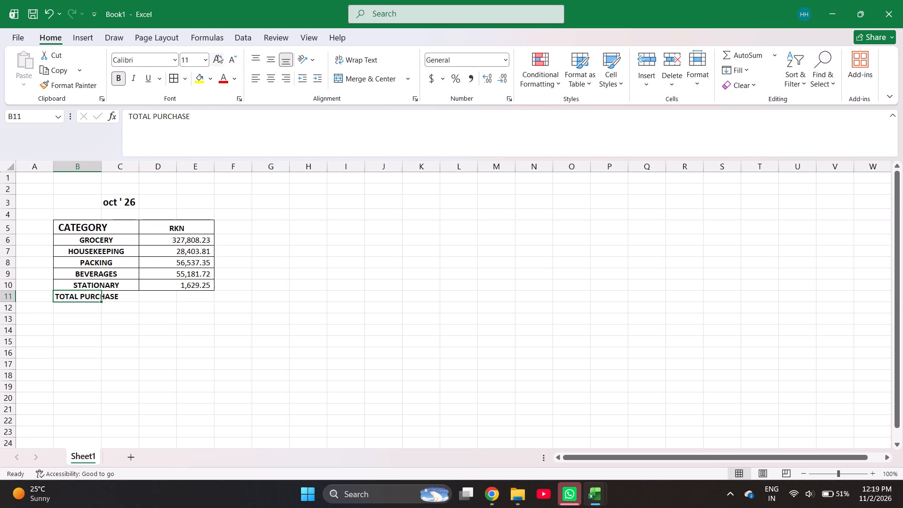
{"action": "left_click", "coordinate": [152, 295]}
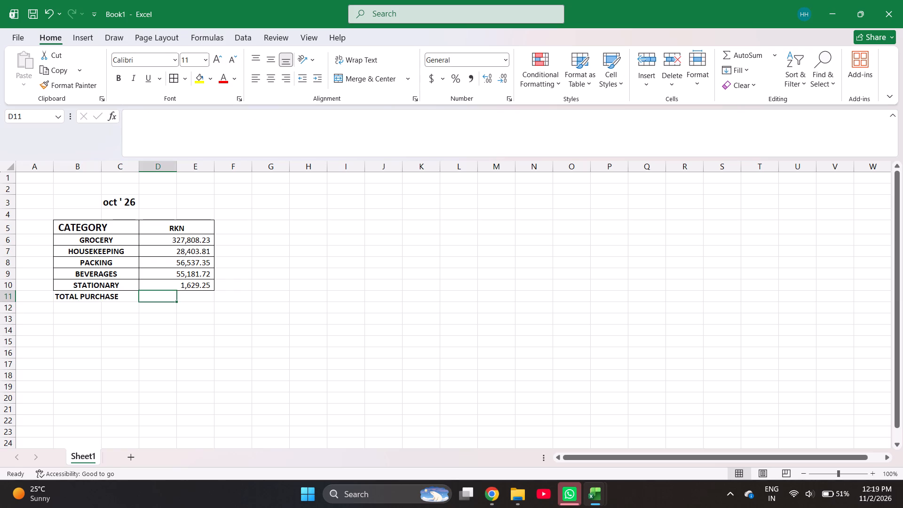
{"action": "left_click", "coordinate": [113, 303]}
{"action": "key", "text": "Up"}
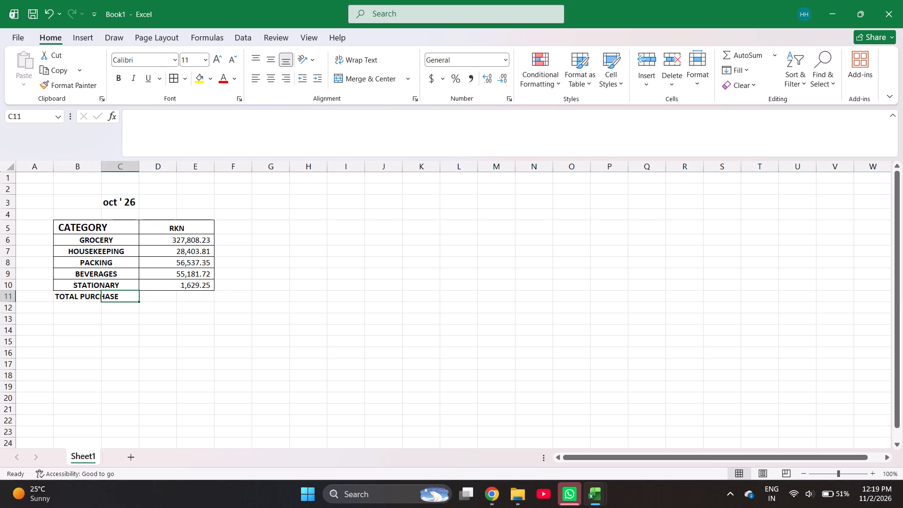
{"action": "key", "text": "shift+Left"}
{"action": "left_click", "coordinate": [388, 76]}
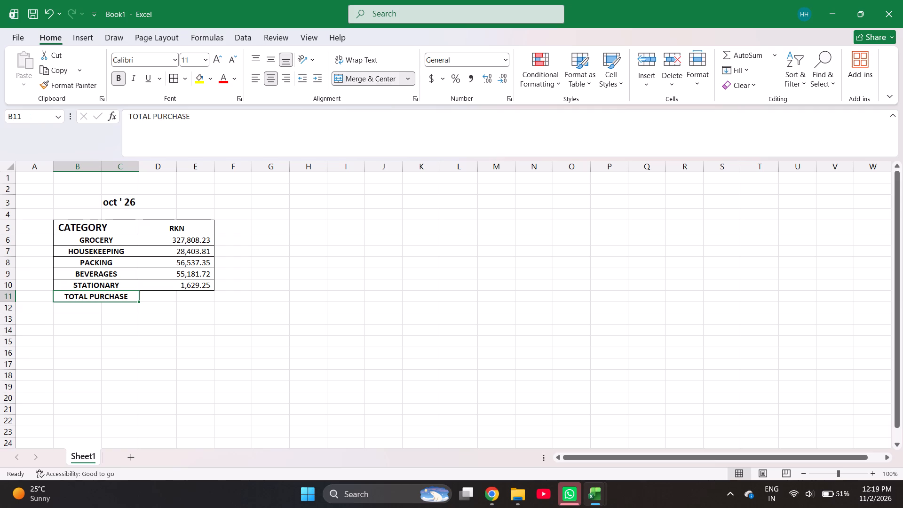
Merge and centre the empty cells D11:E11 beside the TOTAL PURCHASE label.
{"action": "left_click", "coordinate": [166, 295]}
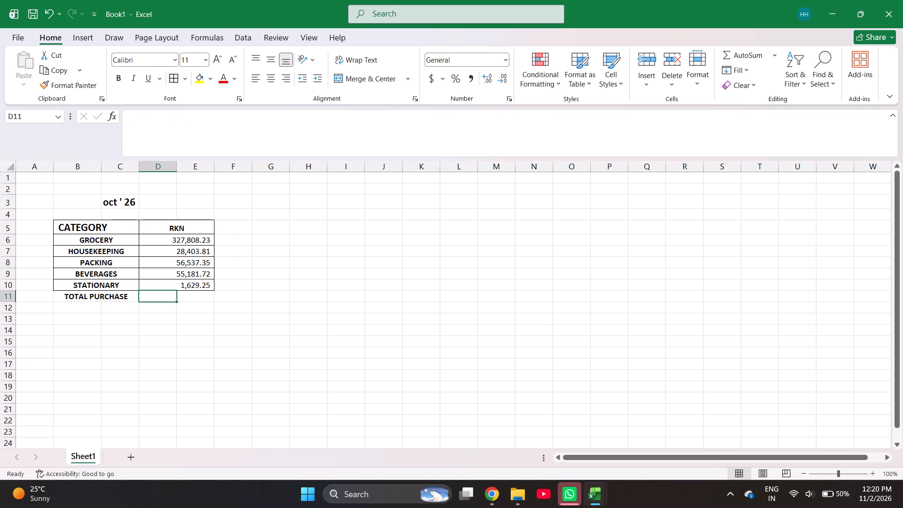
{"action": "left_click", "coordinate": [373, 78]}
{"action": "left_click", "coordinate": [344, 76]}
{"action": "key", "text": "shift+Right"}
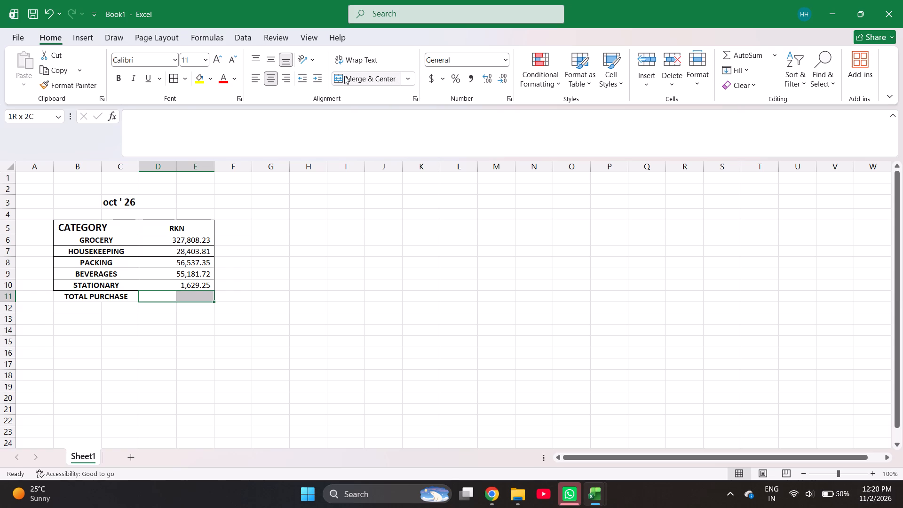
{"action": "left_click", "coordinate": [379, 75]}
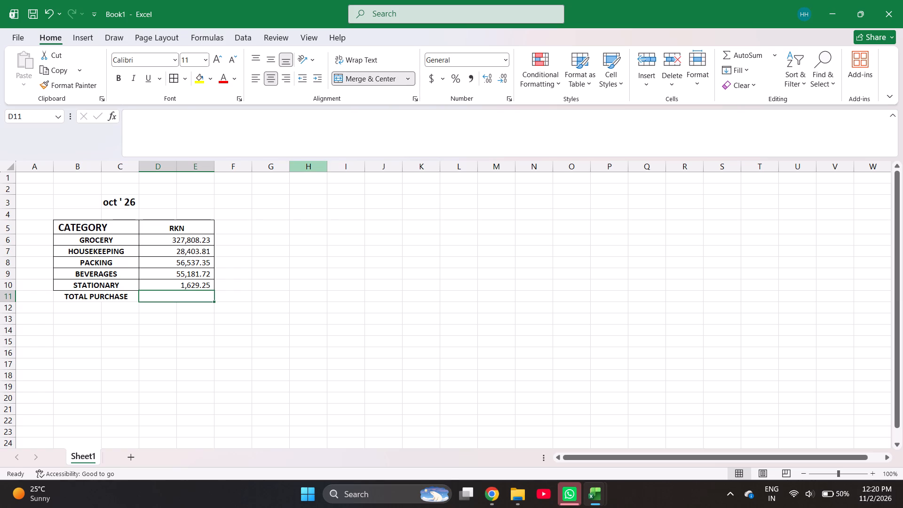
Sum the RKN category amounts in D11 with the formula =SUM(D6:E10).
{"action": "left_click", "coordinate": [179, 298]}
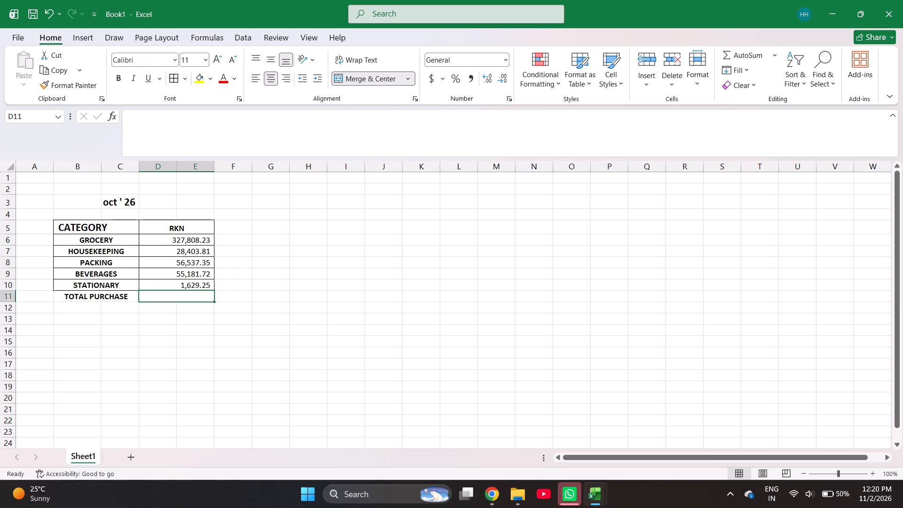
{"action": "key", "text": "equal"}
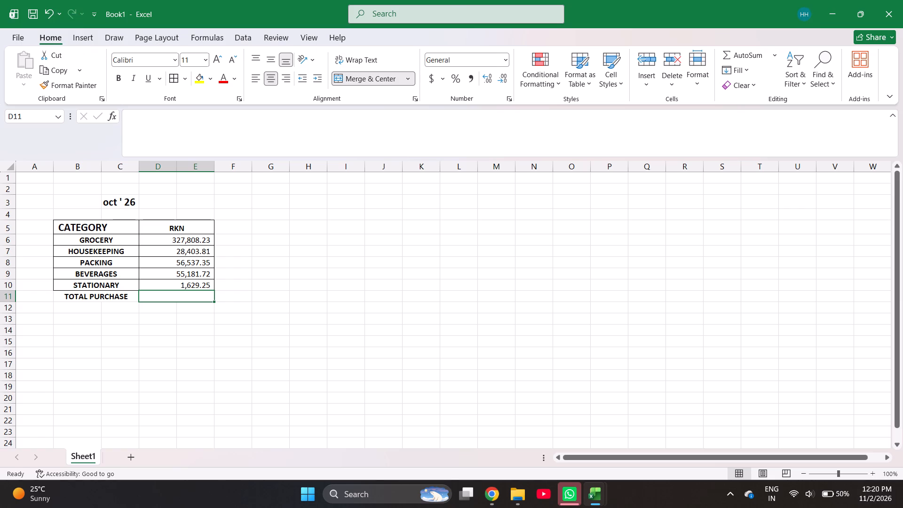
{"action": "left_click", "coordinate": [179, 298]}
{"action": "left_click", "coordinate": [199, 315]}
{"action": "left_click", "coordinate": [194, 294]}
{"action": "key", "text": "alt+equal"}
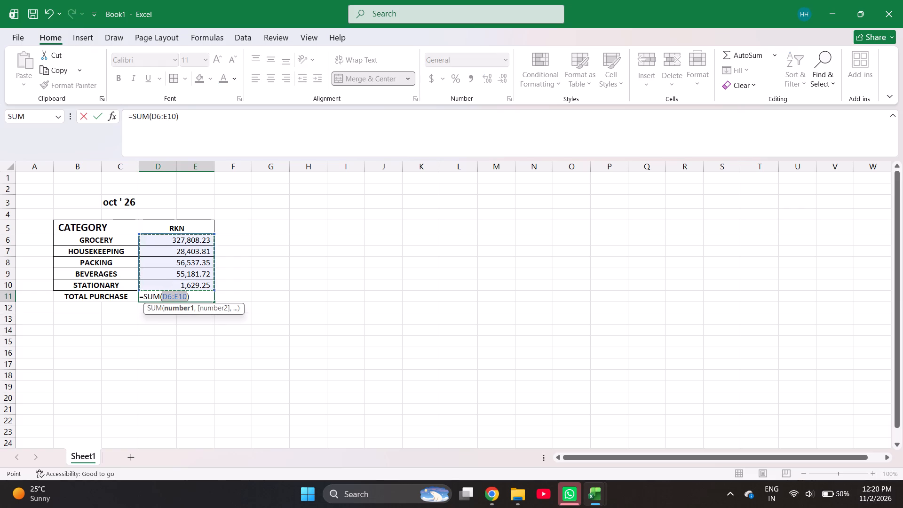
{"action": "key", "text": "Return"}
{"action": "key", "text": "Up"}
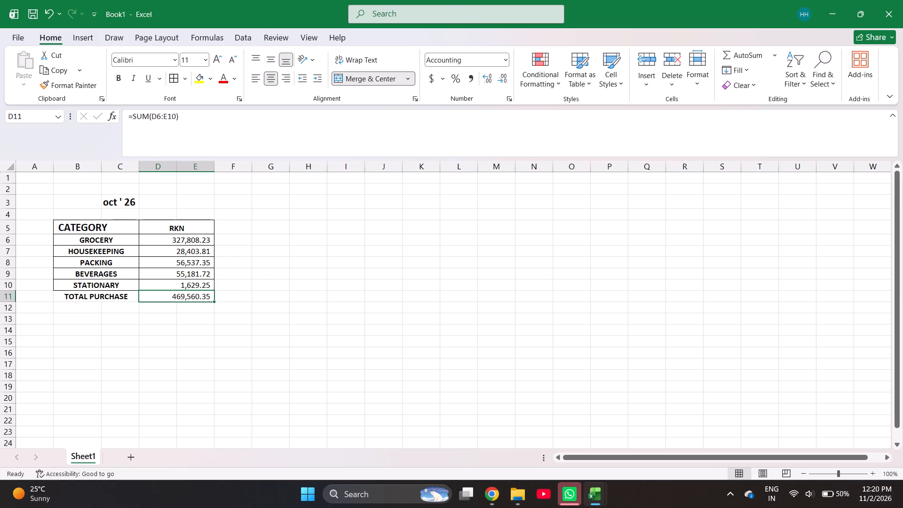
Apply all borders to the TOTAL PURCHASE row, B11:E11.
{"action": "key", "text": "Left"}
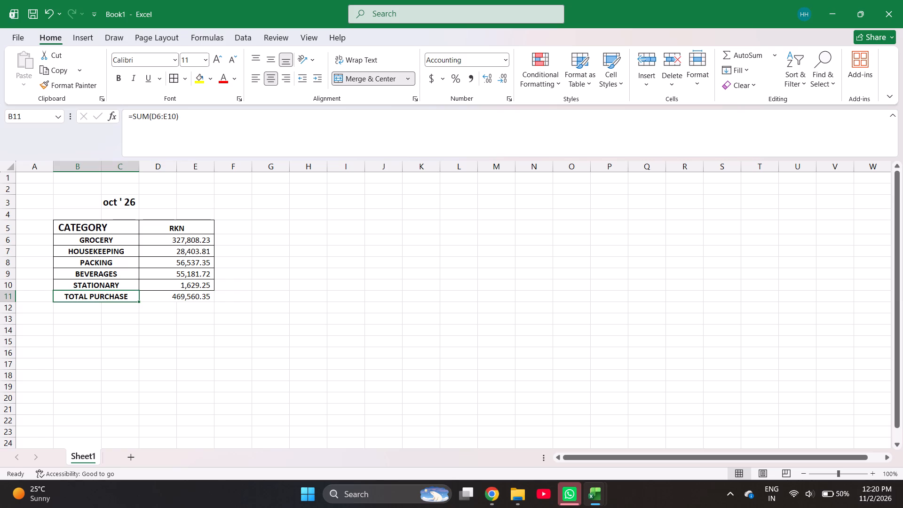
{"action": "key", "text": "Right"}
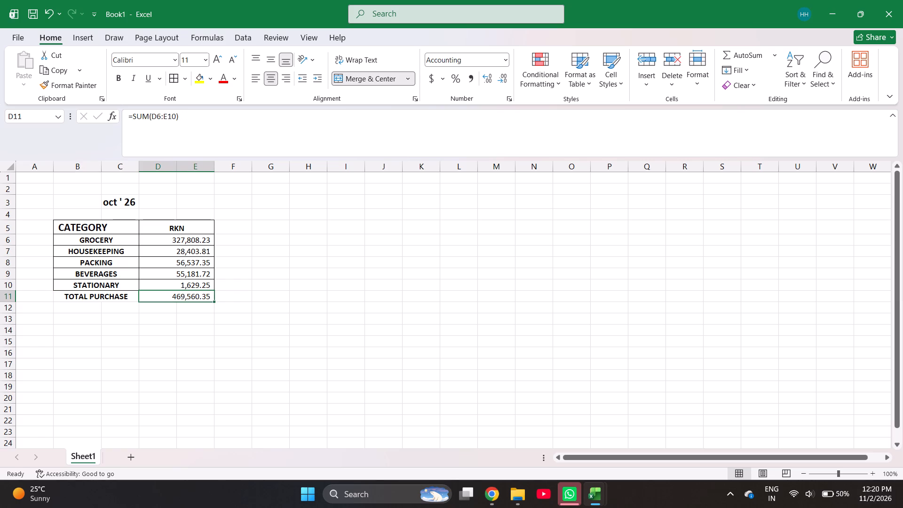
{"action": "key", "text": "shift+Left"}
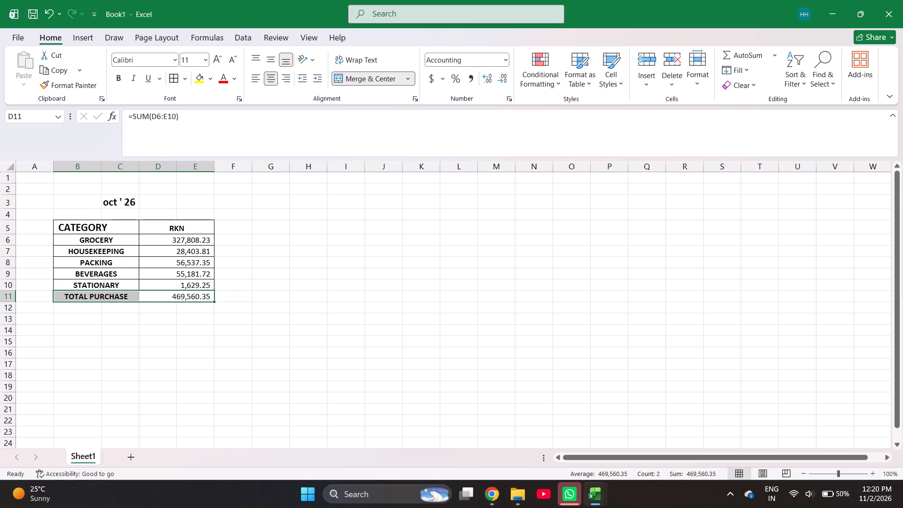
{"action": "type", "text": "hb"}
{"action": "key", "text": "Down"}
{"action": "key", "text": "Down"}
{"action": "key", "text": "Down"}
{"action": "key", "text": "Down"}
{"action": "key", "text": "Down"}
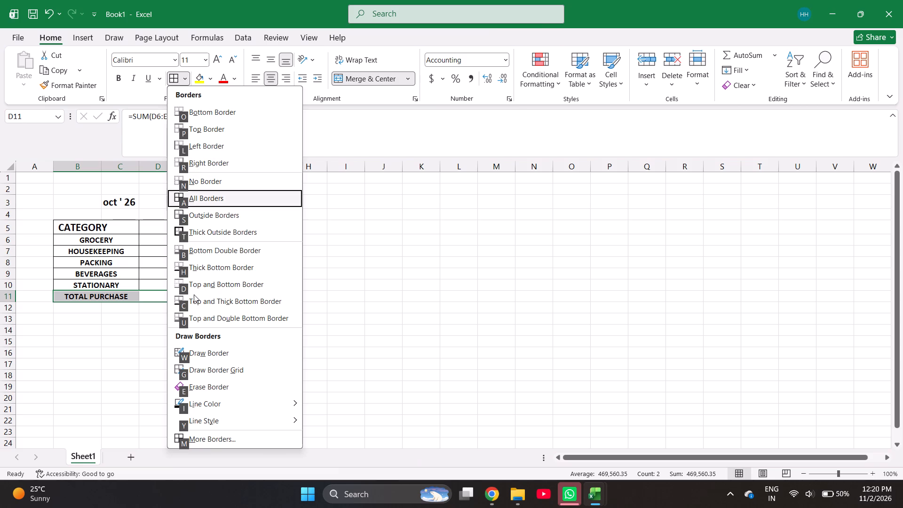
{"action": "key", "text": "Return"}
{"action": "key", "text": "Right"}
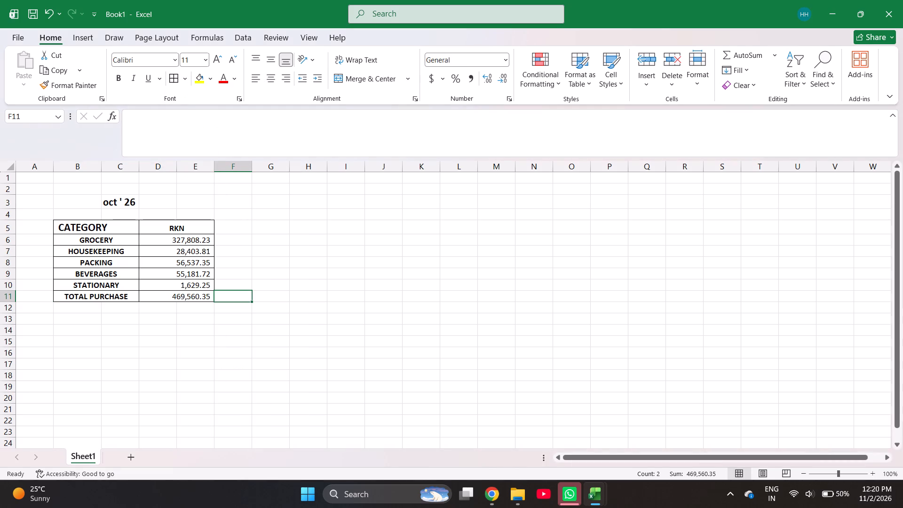
Fill the CATEGORY and RKN header row, B5:E5, with a light blue-grey theme colour.
{"action": "key", "text": "Up"}
{"action": "key", "text": "Up"}
{"action": "key", "text": "Up"}
{"action": "key", "text": "Up"}
{"action": "key", "text": "Up"}
{"action": "key", "text": "Up"}
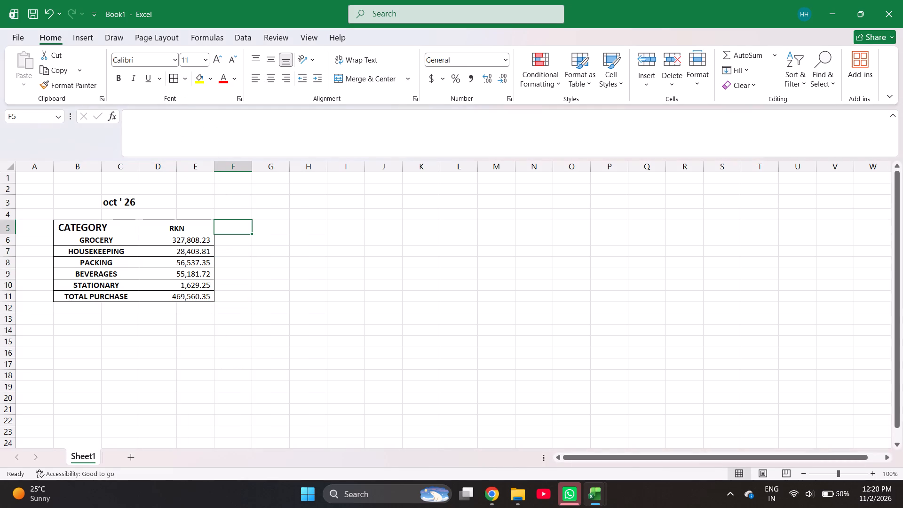
{"action": "key", "text": "shift+Left"}
{"action": "key", "text": "shift+Left"}
{"action": "key", "text": "Left"}
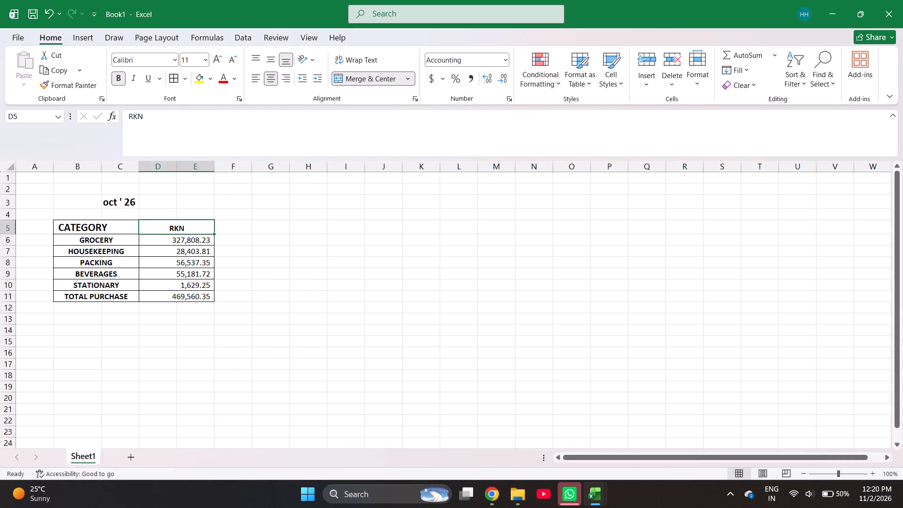
{"action": "key", "text": "shift+Right"}
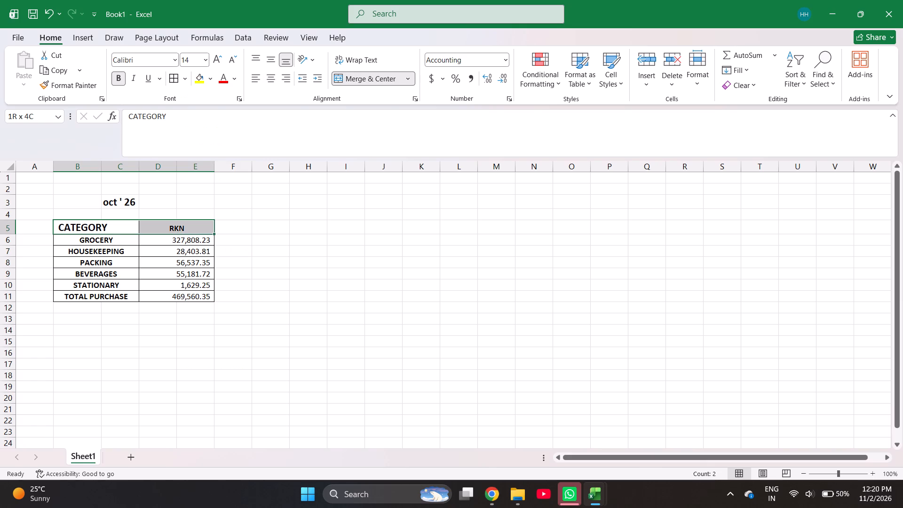
{"action": "left_click", "coordinate": [210, 80]}
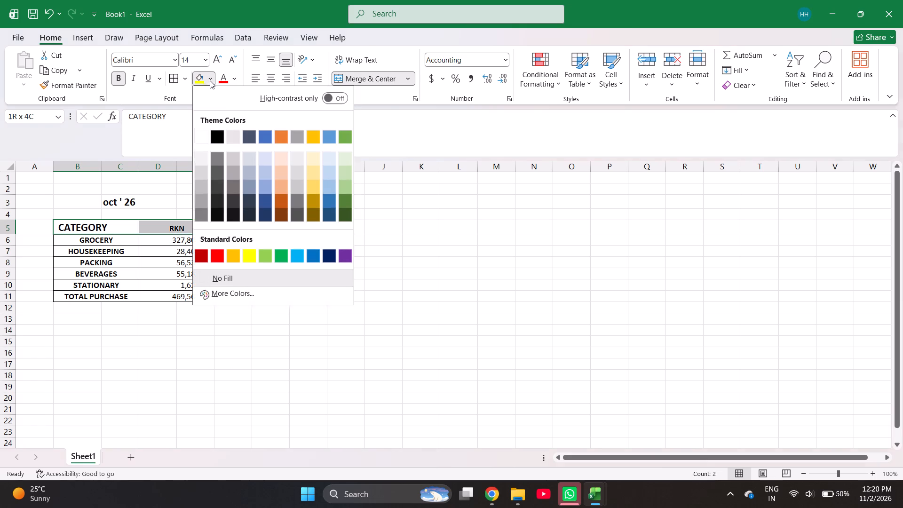
{"action": "left_click", "coordinate": [252, 178]}
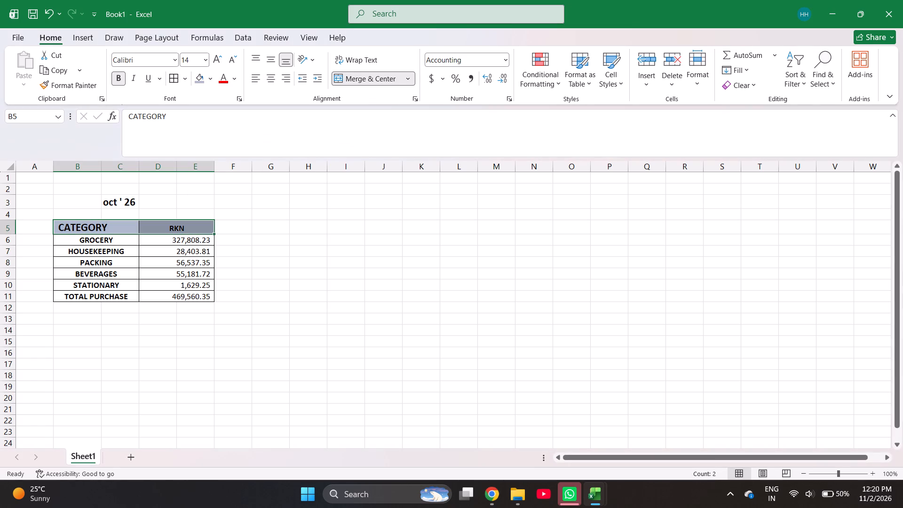
{"action": "left_click", "coordinate": [123, 240]}
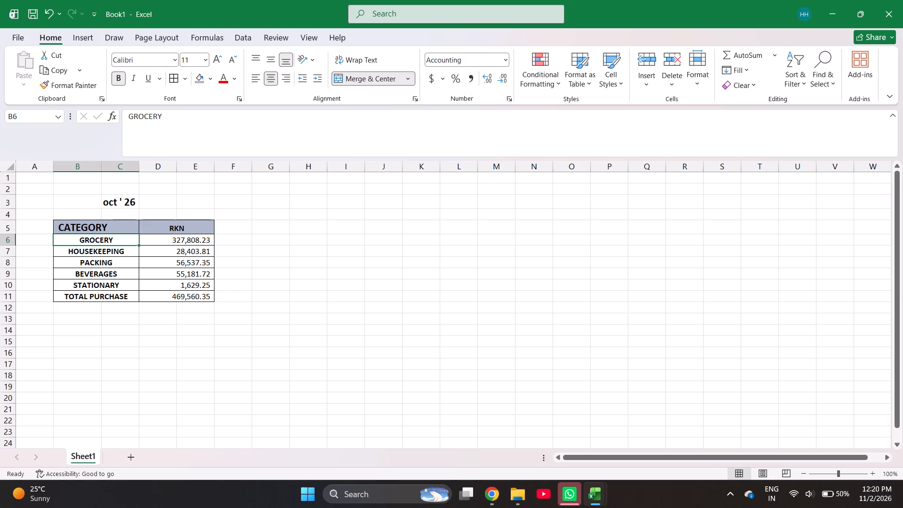
Fill the TOTAL PURCHASE row, B11:E11, with a lighter shade of Blue, Accent 1.
{"action": "left_click", "coordinate": [79, 299]}
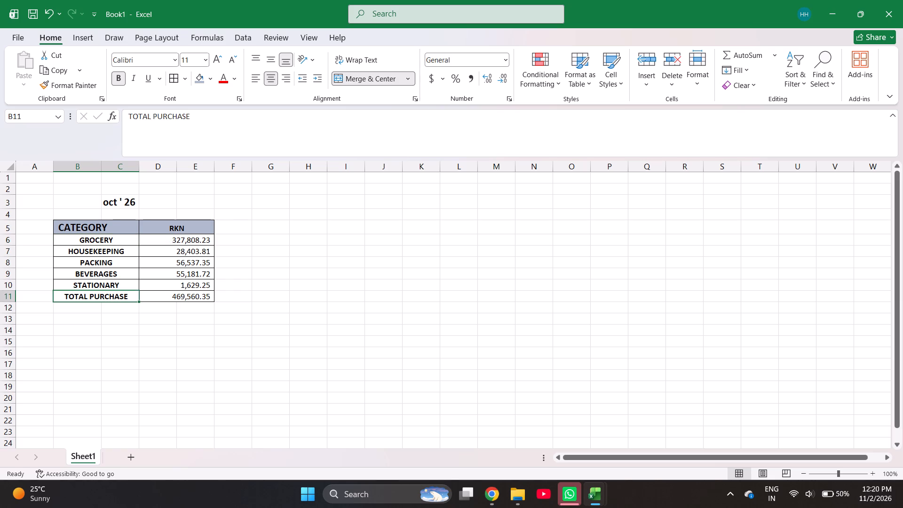
{"action": "key", "text": "shift+Right"}
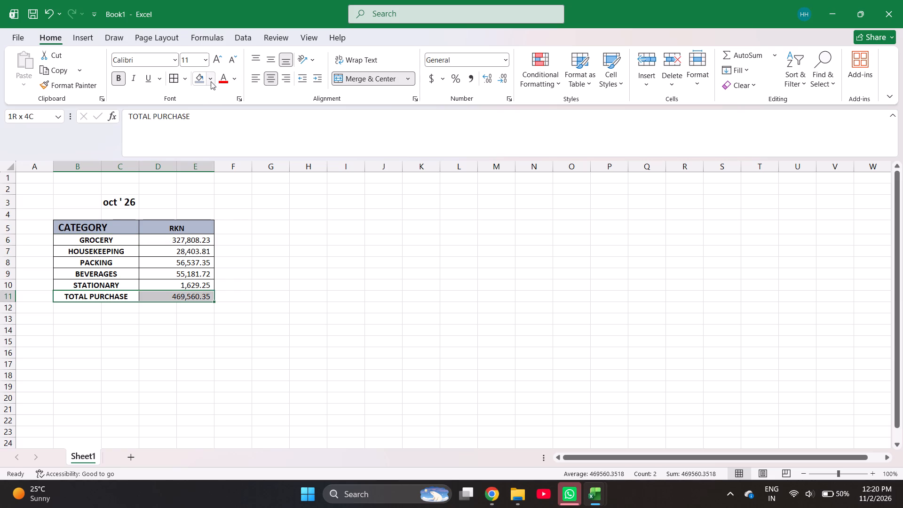
{"action": "left_click", "coordinate": [211, 81]}
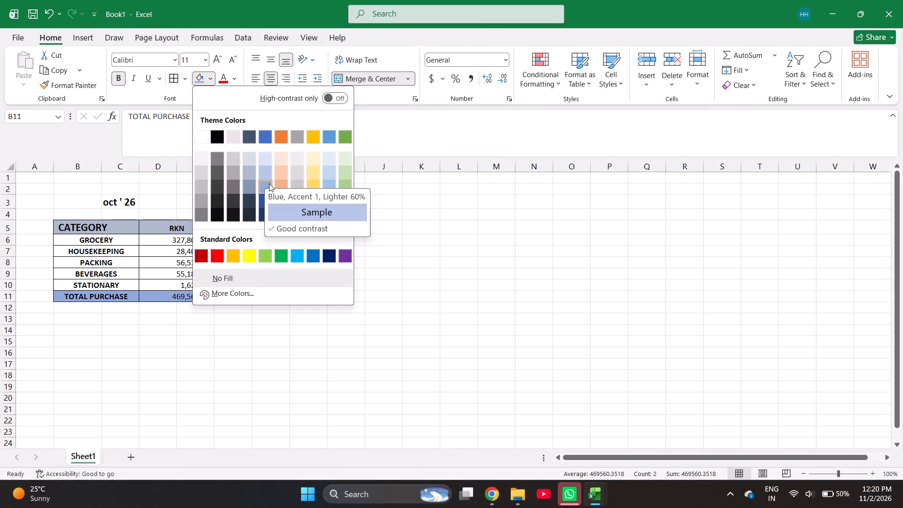
{"action": "left_click", "coordinate": [269, 183]}
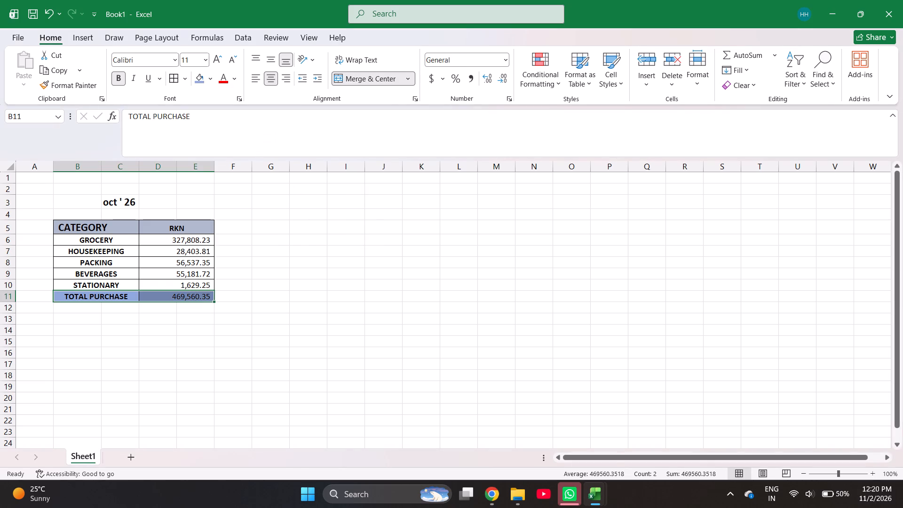
Fill the category names from GROCERY to STATIONARY, B6:C10, with a Light Gray, Background 2 shade.
{"action": "left_click", "coordinate": [111, 238]}
{"action": "key", "text": "shift+Down"}
{"action": "key", "text": "shift+Down"}
{"action": "key", "text": "shift+Down"}
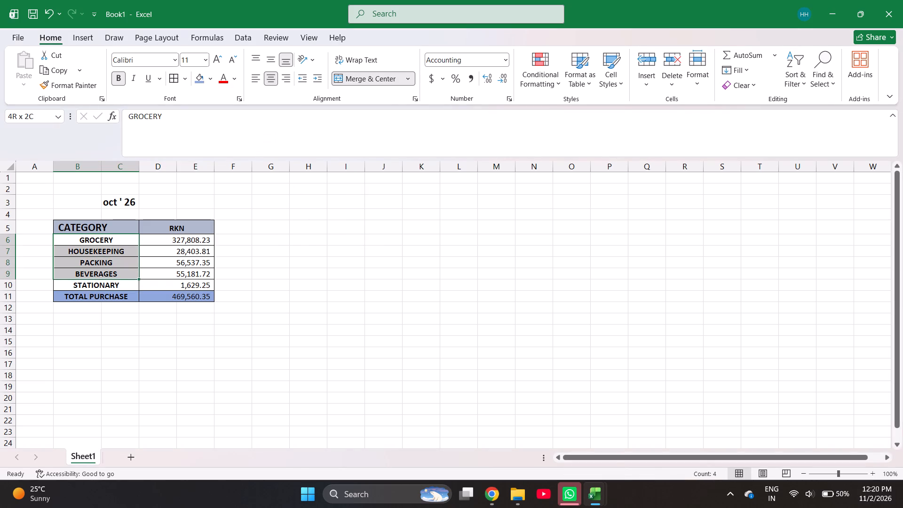
{"action": "key", "text": "shift+Down"}
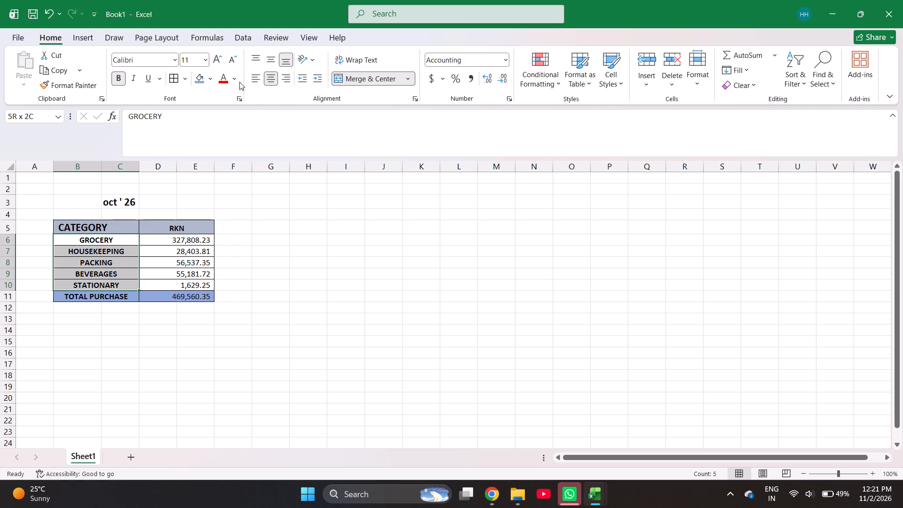
{"action": "left_click", "coordinate": [212, 77]}
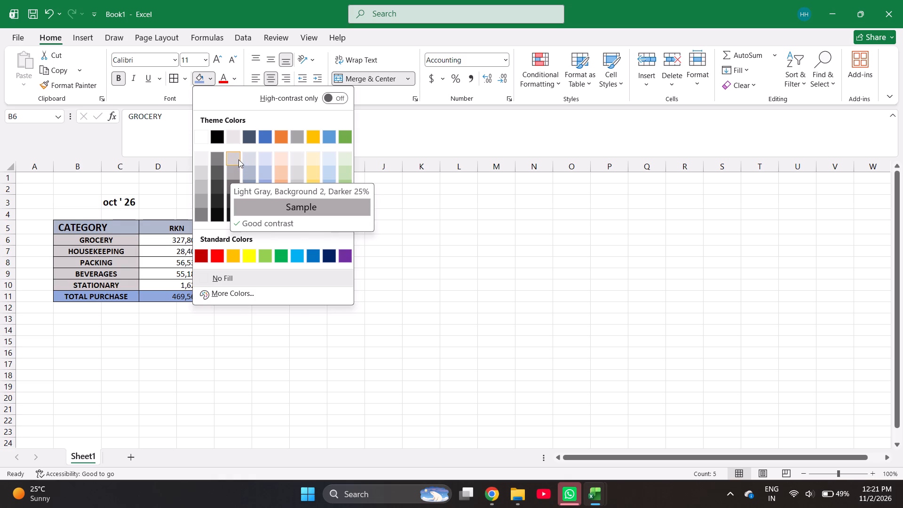
{"action": "left_click", "coordinate": [238, 159]}
{"action": "left_click", "coordinate": [336, 299]}
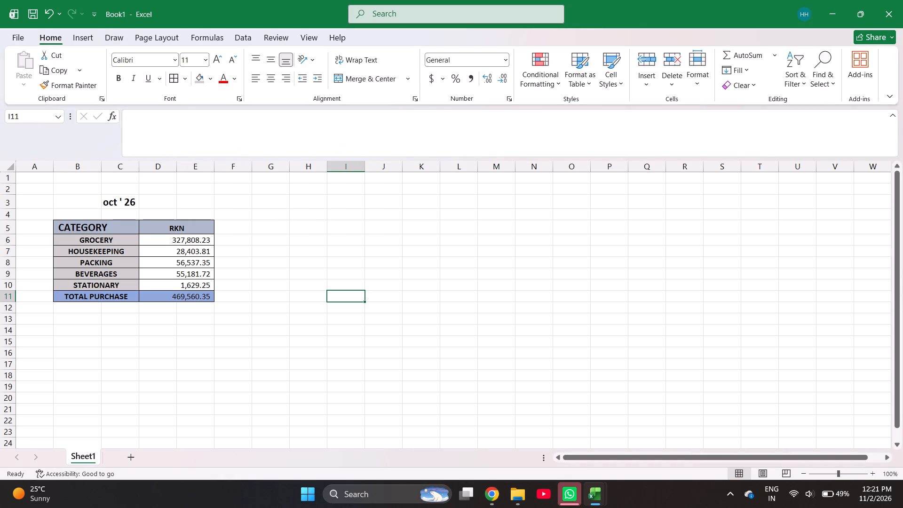
Save the workbook under the file name RECOSE PURCHASE.
{"action": "key", "text": "ctrl+s"}
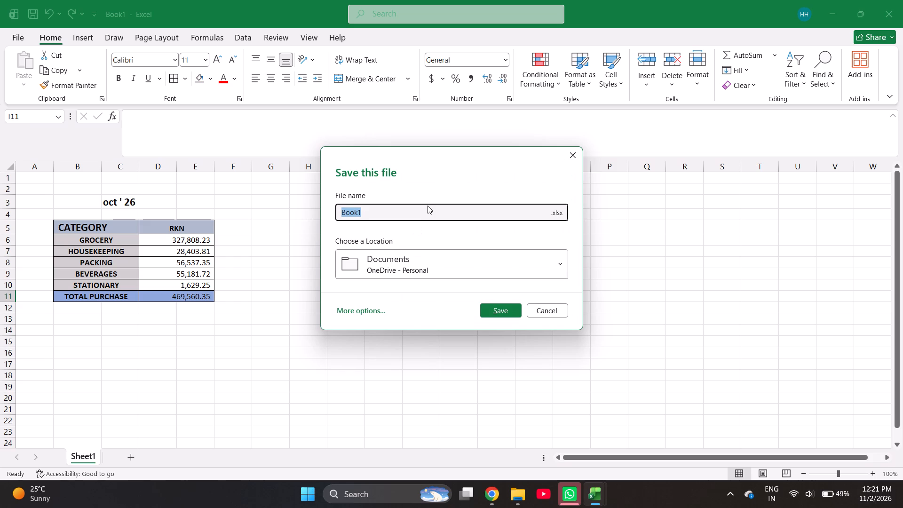
{"action": "left_click", "coordinate": [428, 206]}
{"action": "key", "text": "BackSpace"}
{"action": "key", "text": "BackSpace"}
{"action": "key", "text": "BackSpace"}
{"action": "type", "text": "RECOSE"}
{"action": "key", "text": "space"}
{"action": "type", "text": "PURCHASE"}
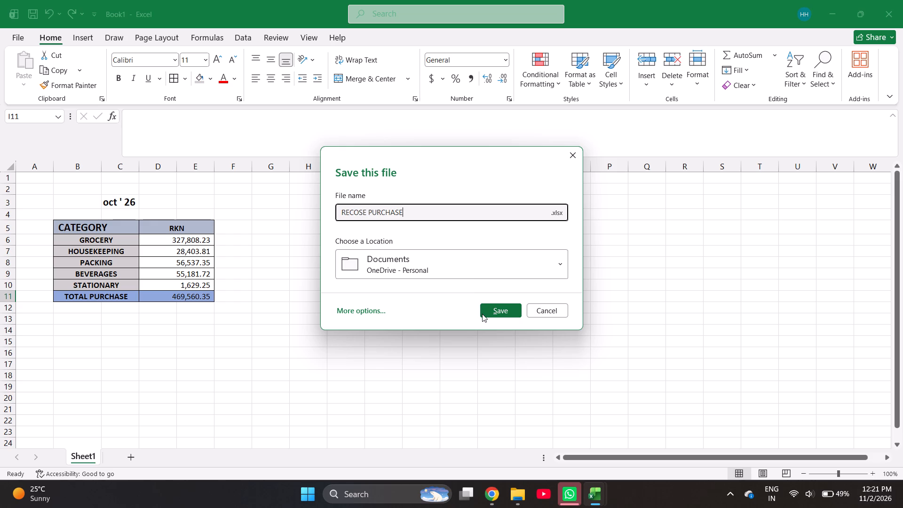
Save the workbook as RECOSE PURCHASE in the OneDrive Documents folder.
{"action": "left_click", "coordinate": [509, 313]}
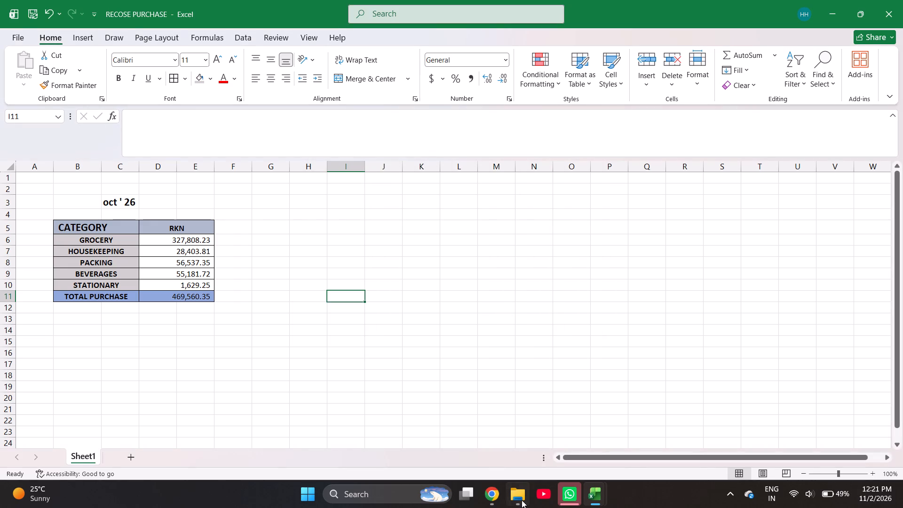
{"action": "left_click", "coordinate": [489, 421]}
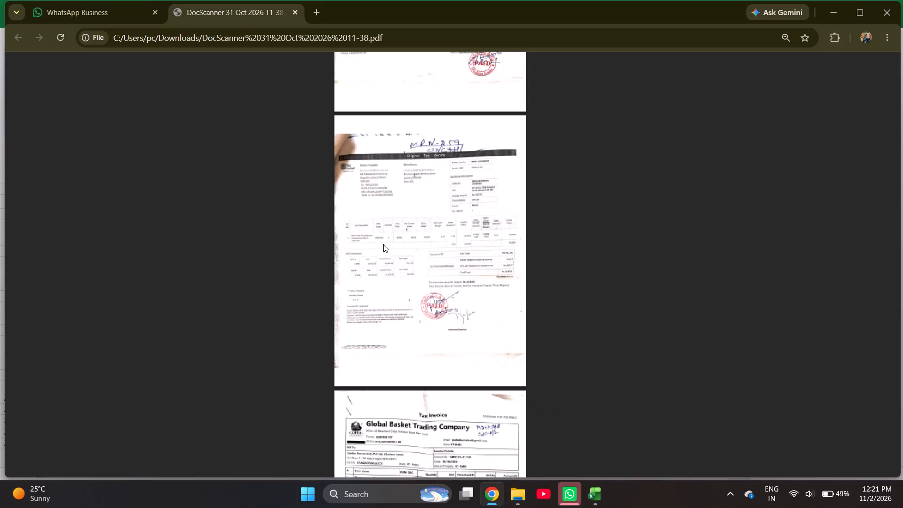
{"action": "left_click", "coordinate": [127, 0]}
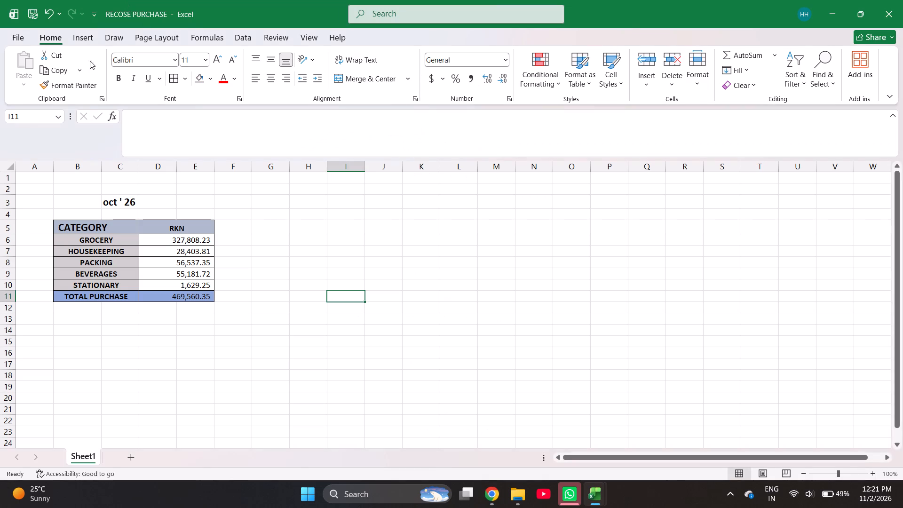
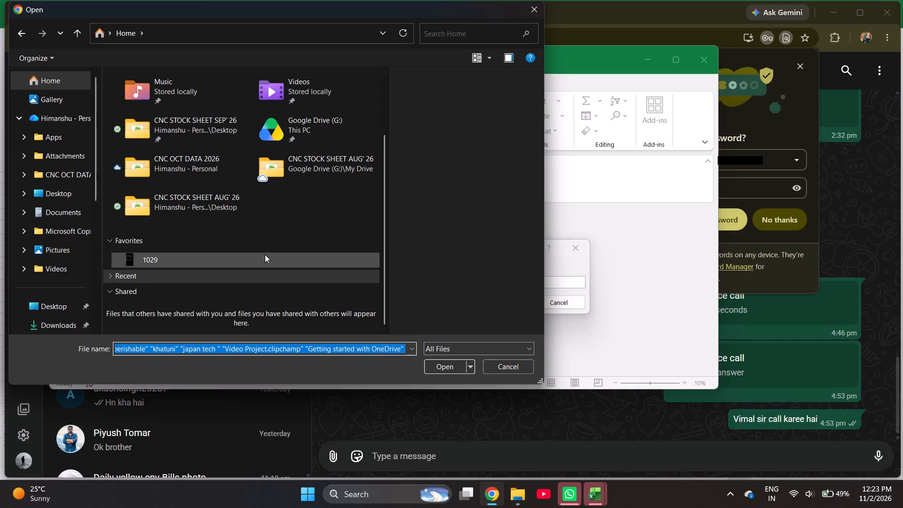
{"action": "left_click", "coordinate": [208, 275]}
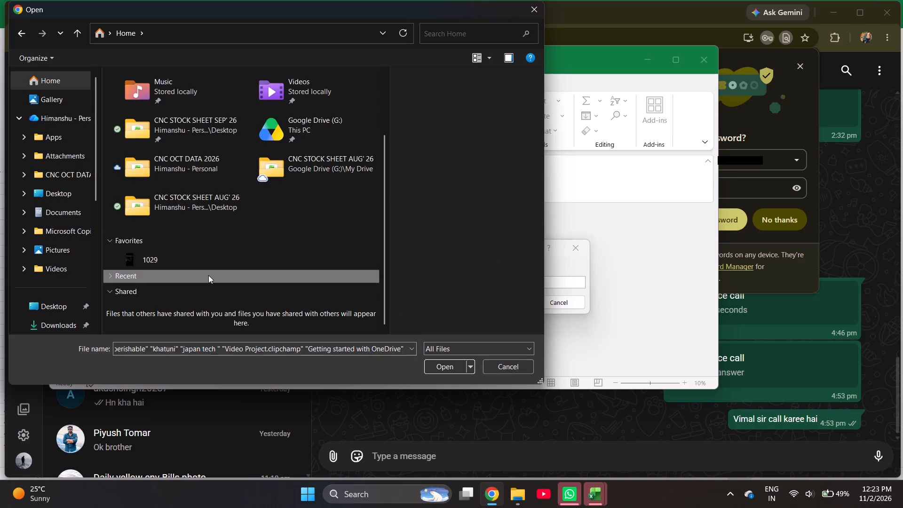